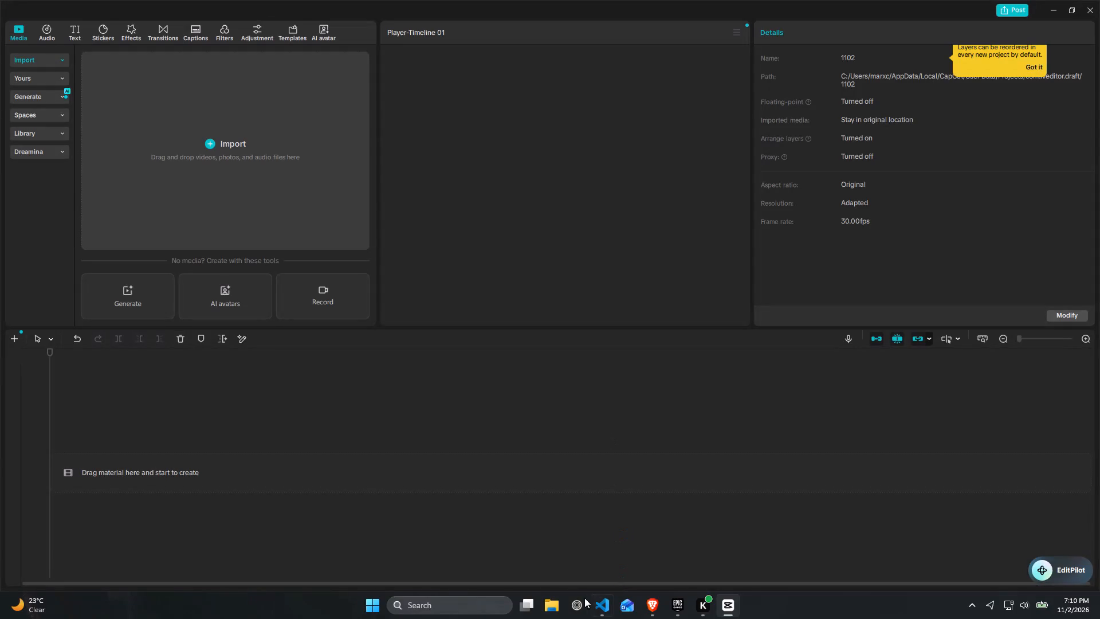
Import video clips 1 and 2 from the inside folder in Videos into the project media.
click(560, 611)
click(320, 291)
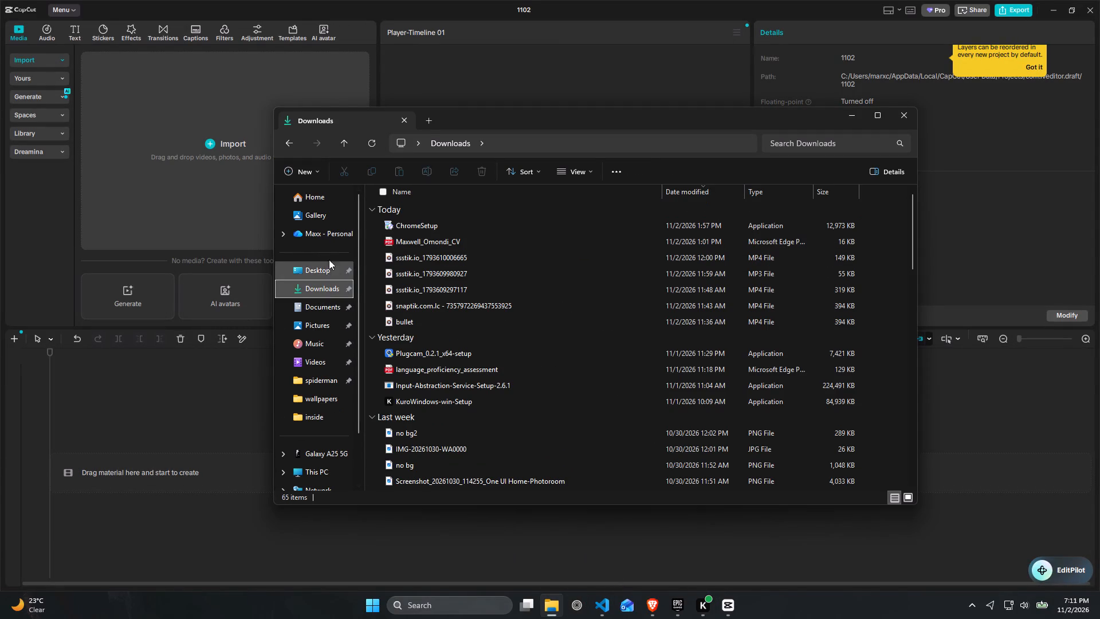
click(321, 211)
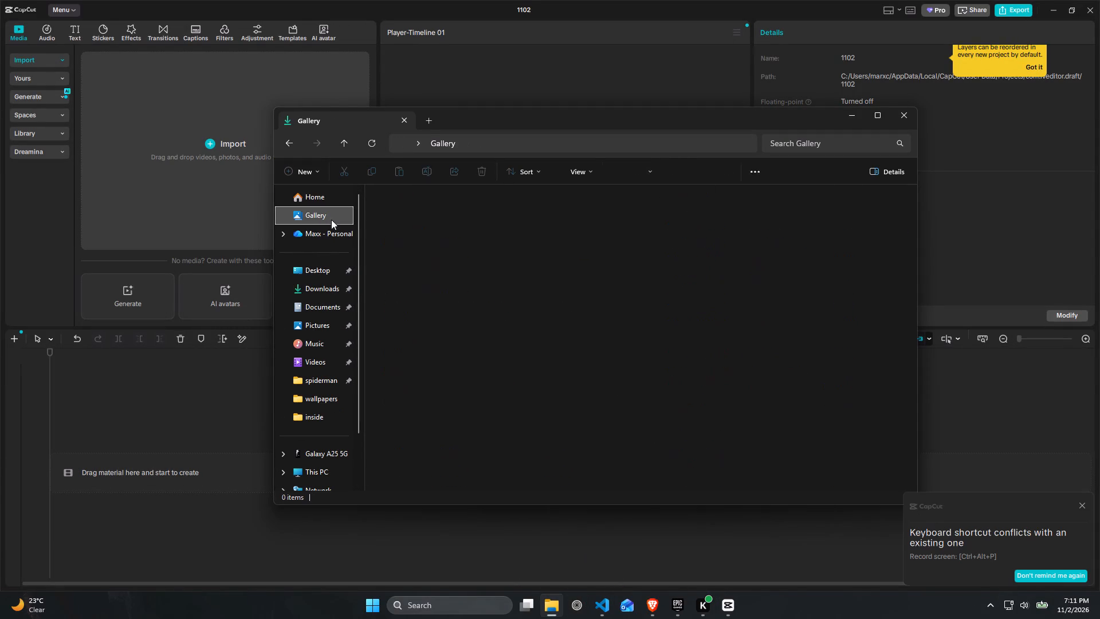
click(328, 287)
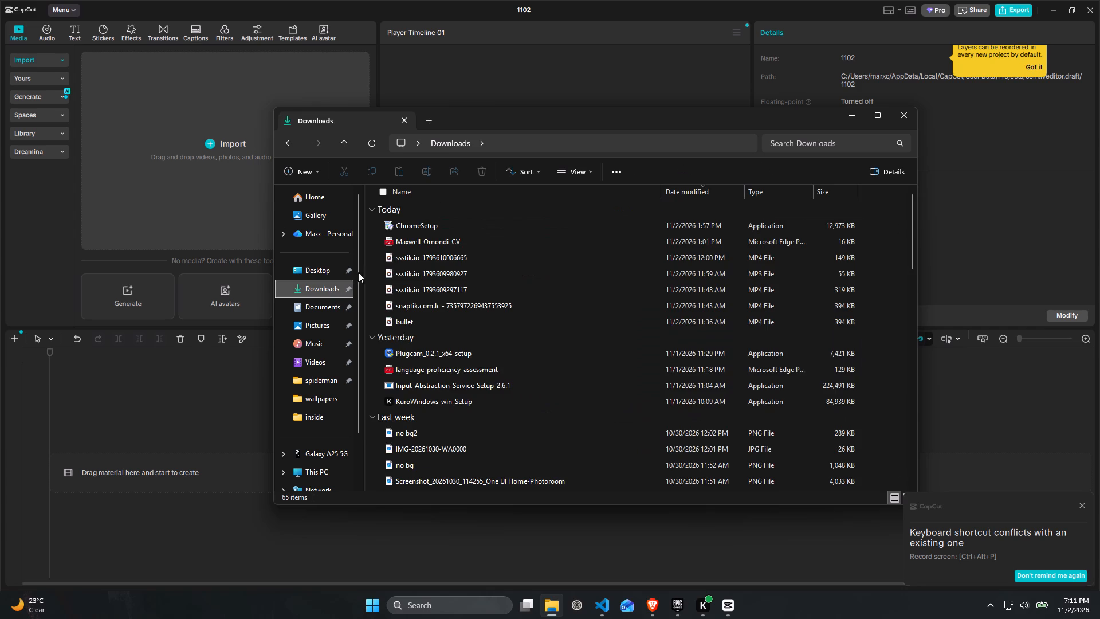
click(323, 356)
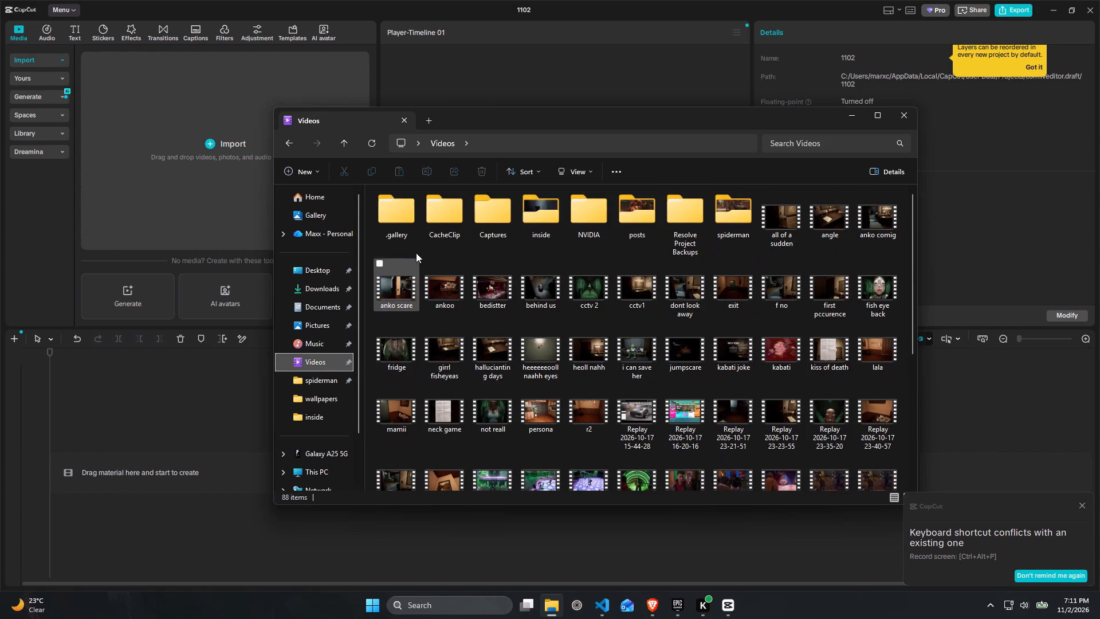
click(537, 217)
double_click(537, 217)
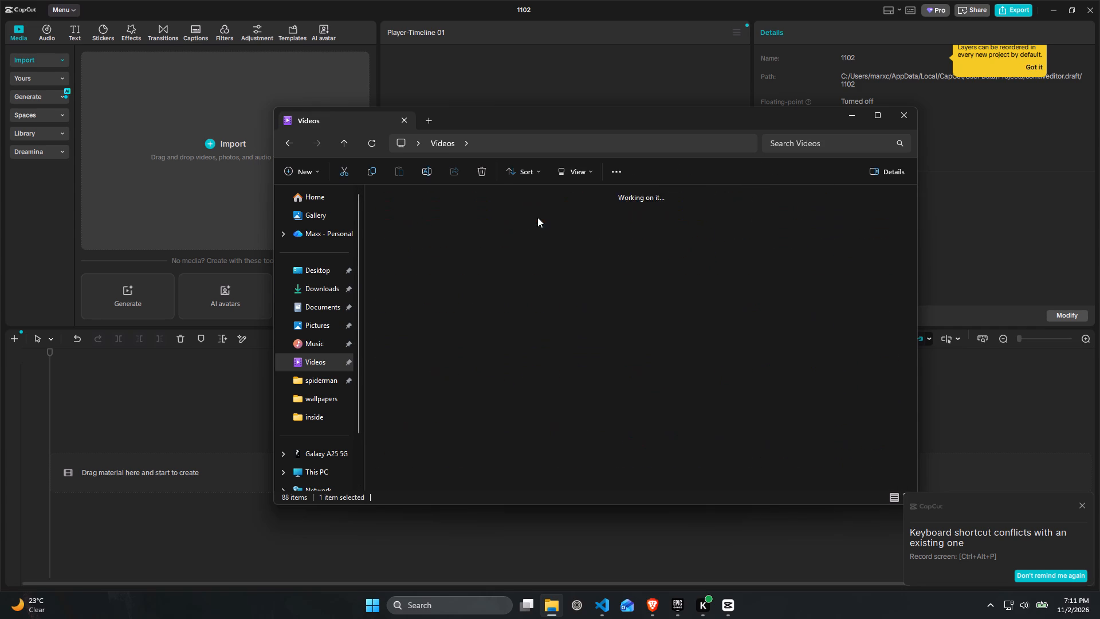
drag(370, 217, 455, 212)
drag(450, 212, 320, 206)
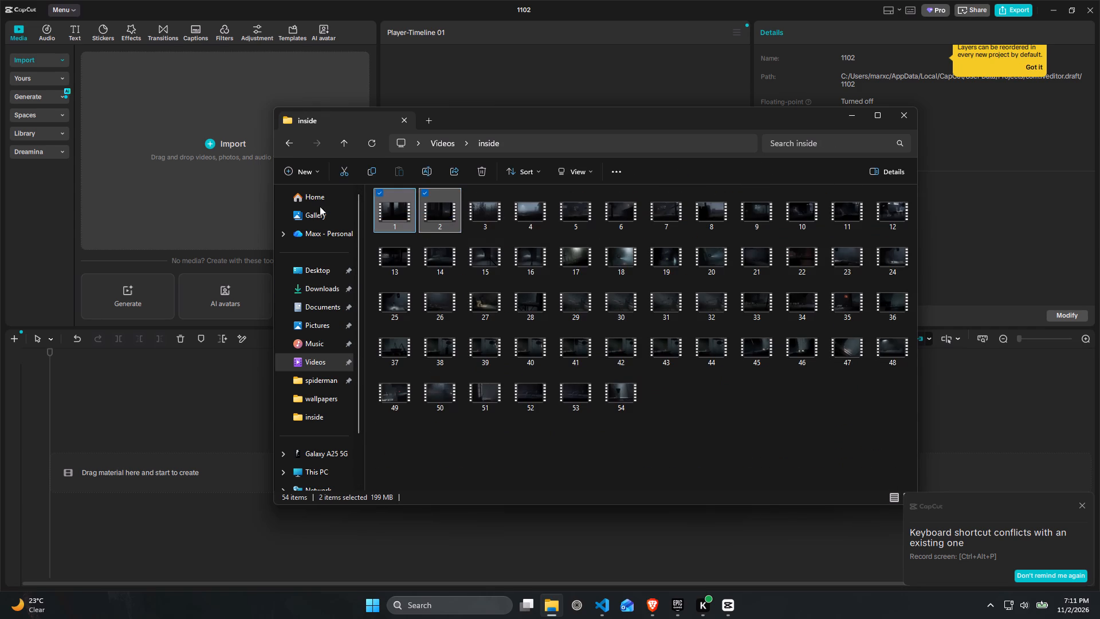
drag(320, 206, 208, 186)
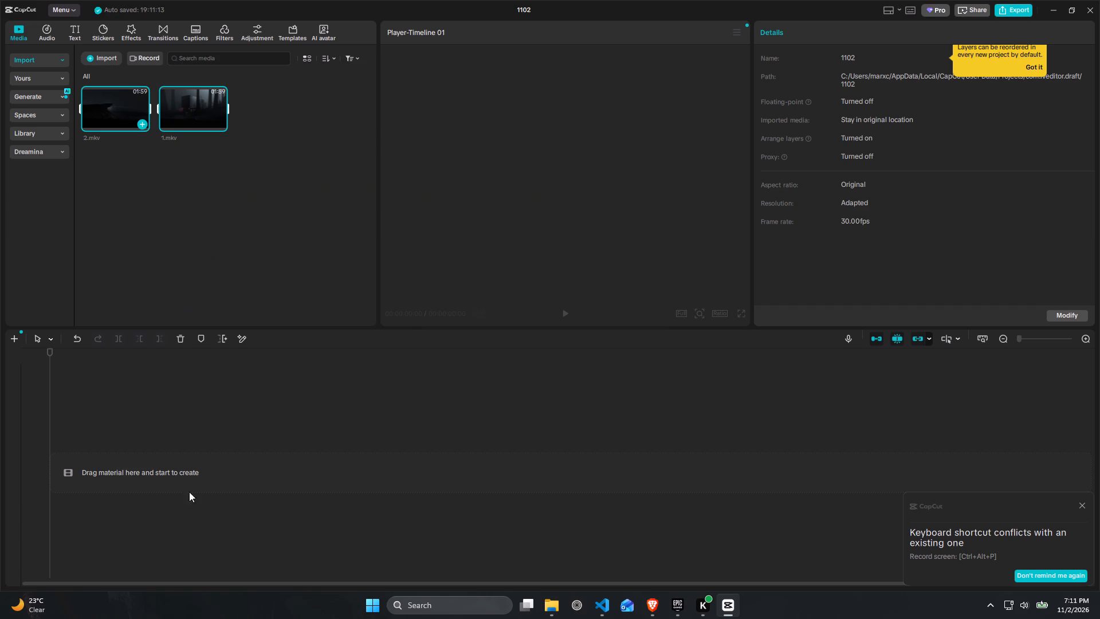
click(549, 601)
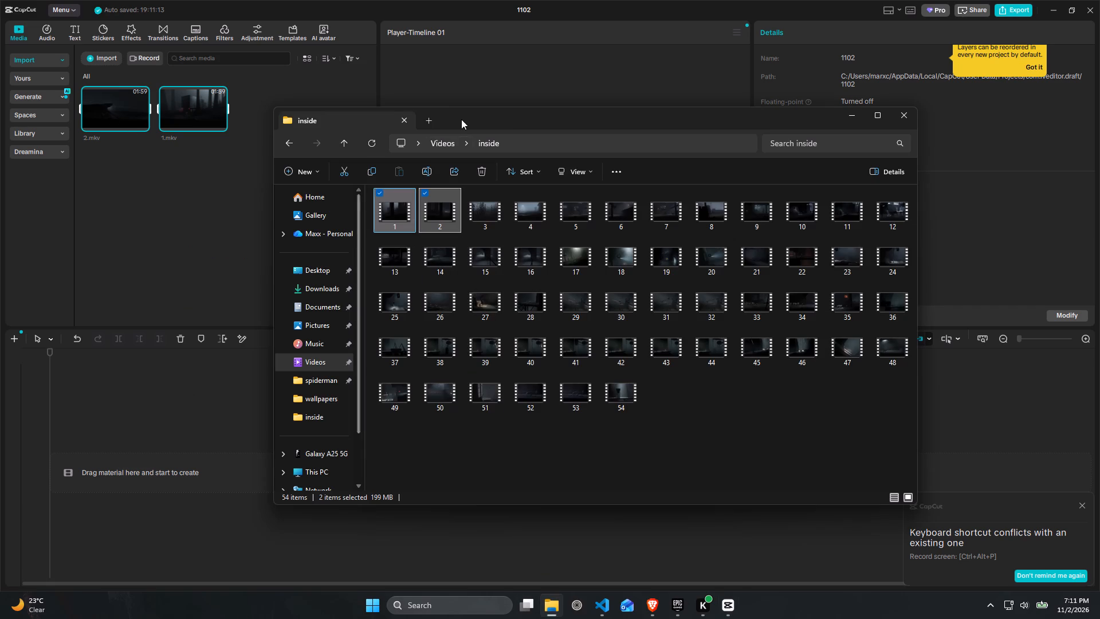
click(426, 119)
click(323, 285)
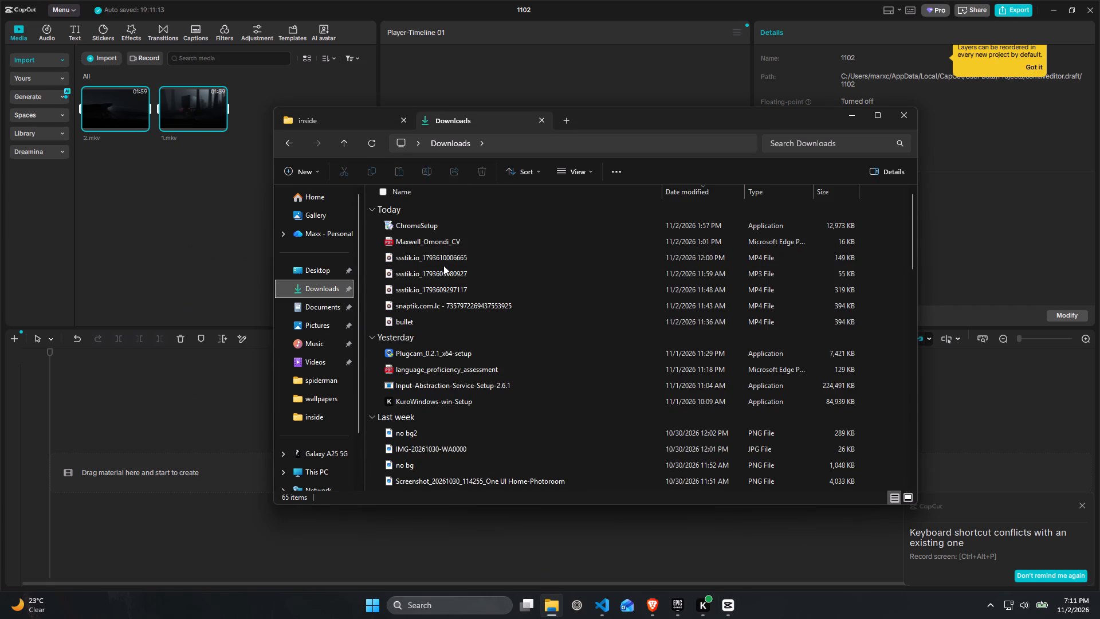
drag(435, 256, 129, 240)
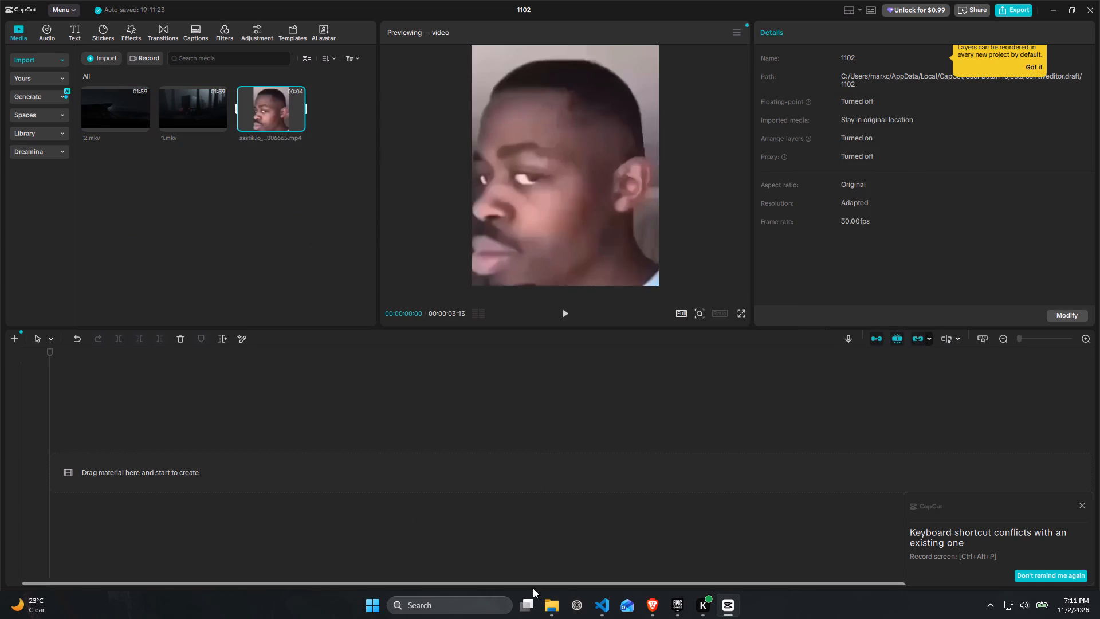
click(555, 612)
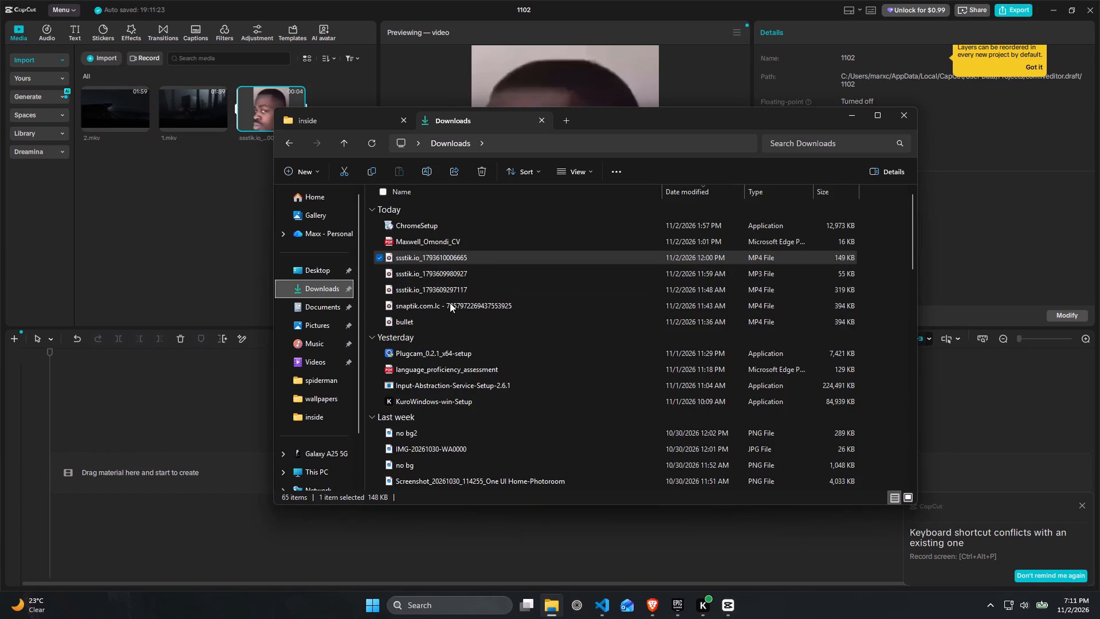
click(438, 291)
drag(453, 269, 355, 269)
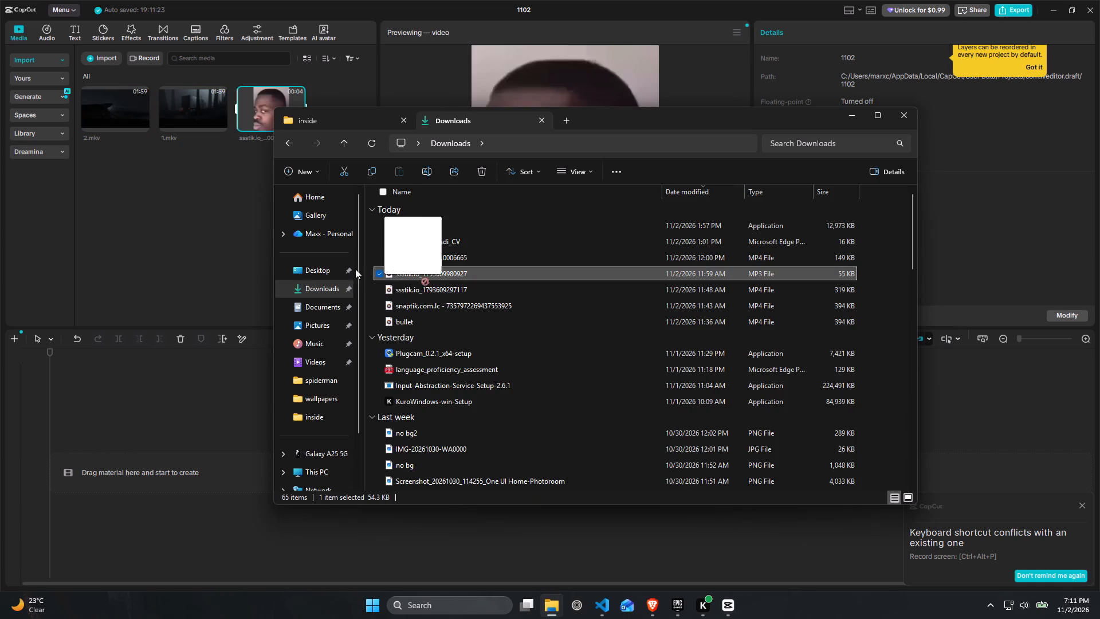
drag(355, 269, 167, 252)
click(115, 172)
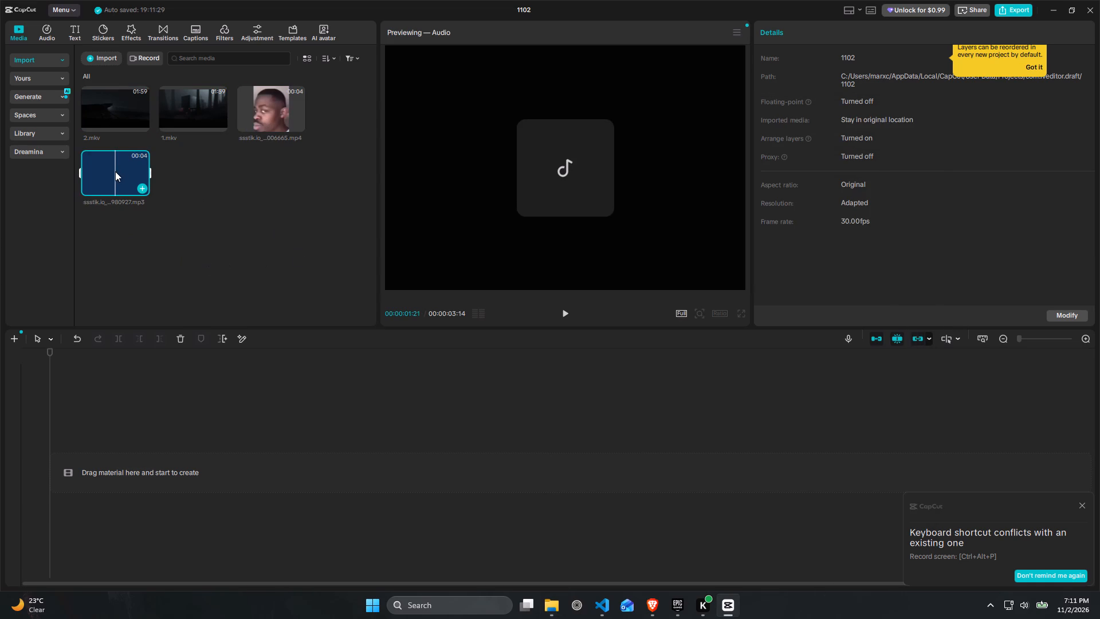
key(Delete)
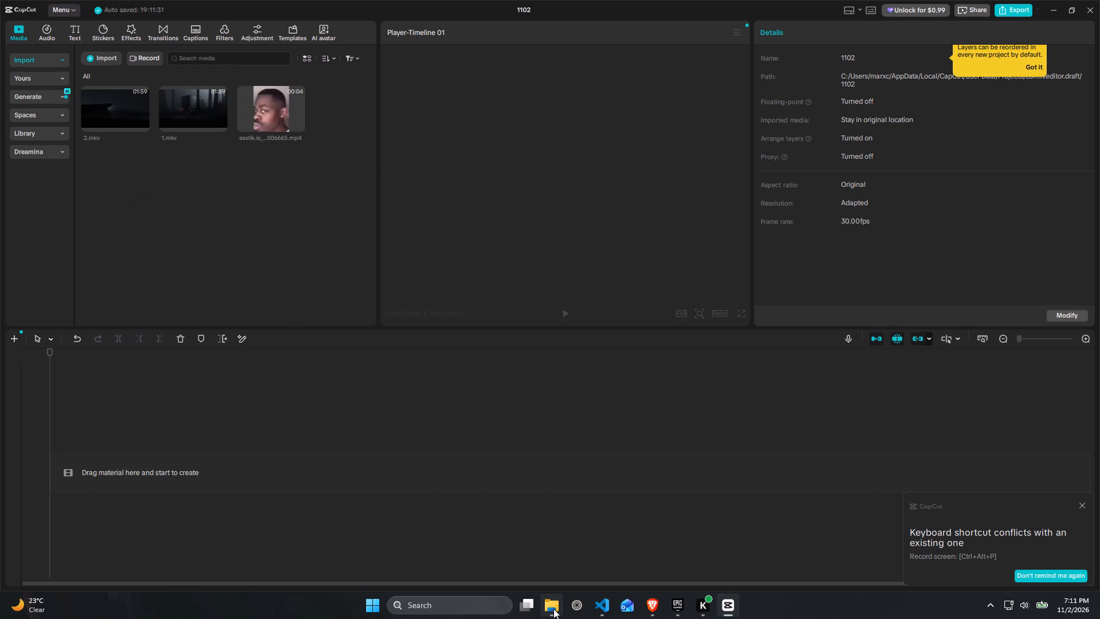
Import the bullet MP4 file from Downloads into the project media.
click(553, 609)
drag(412, 317, 336, 295)
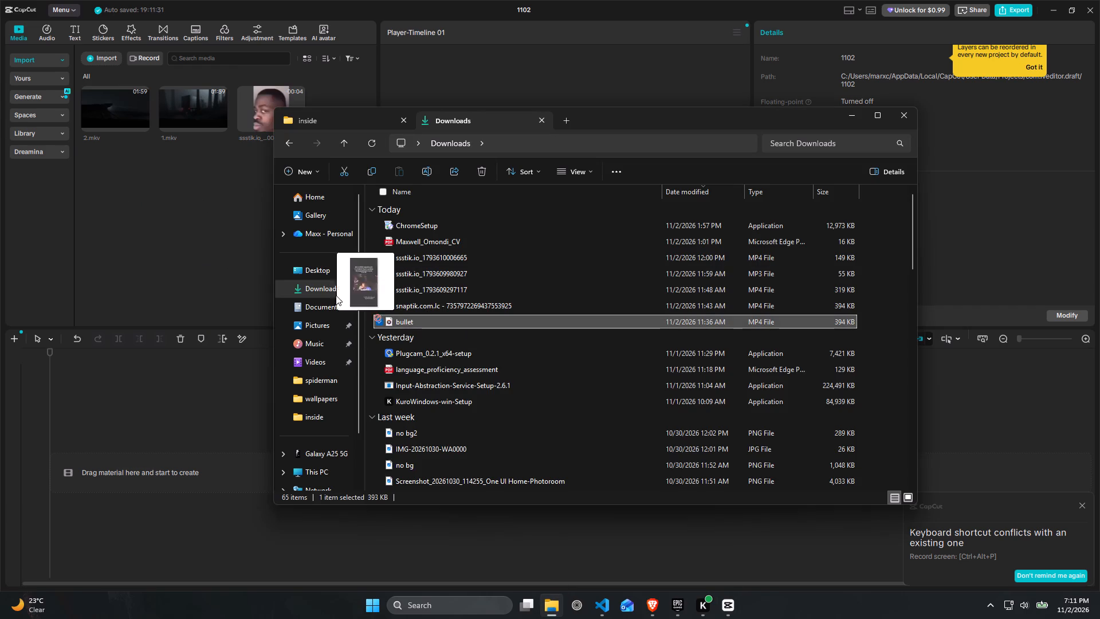
drag(336, 295, 146, 234)
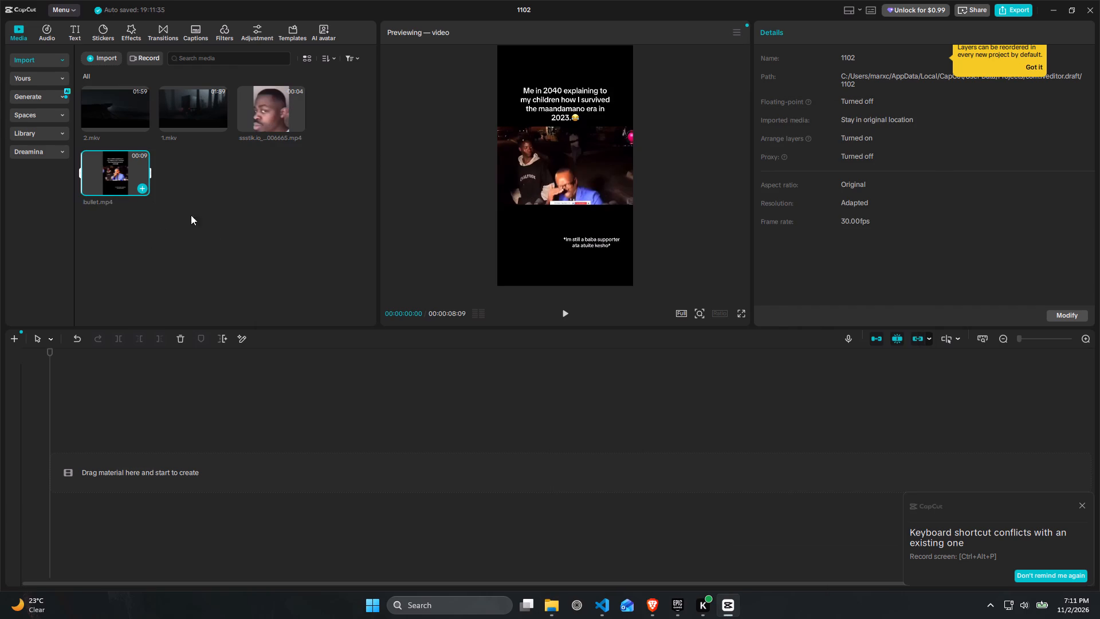
Preview the imported bullet.mp4 clip.
click(111, 186)
click(111, 186)
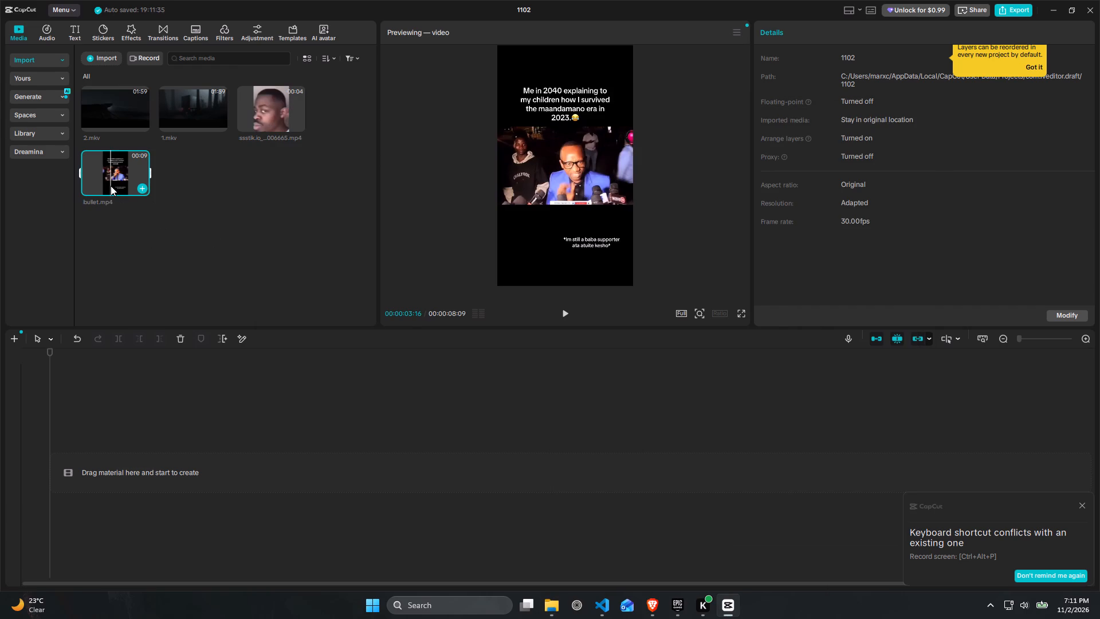
click(111, 186)
double_click(108, 184)
click(85, 184)
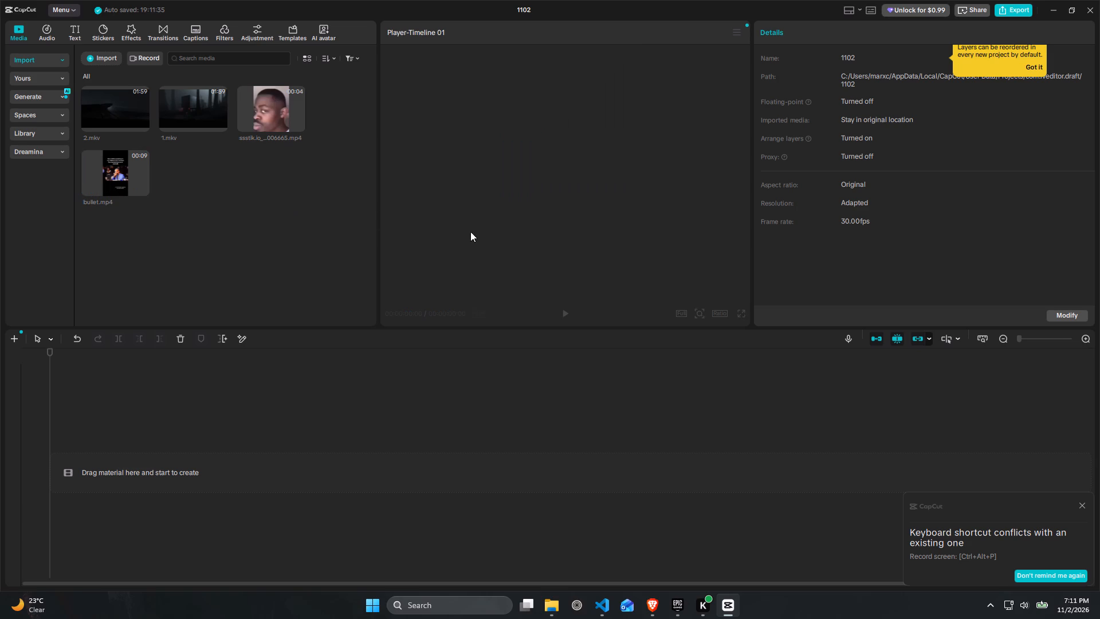
click(115, 171)
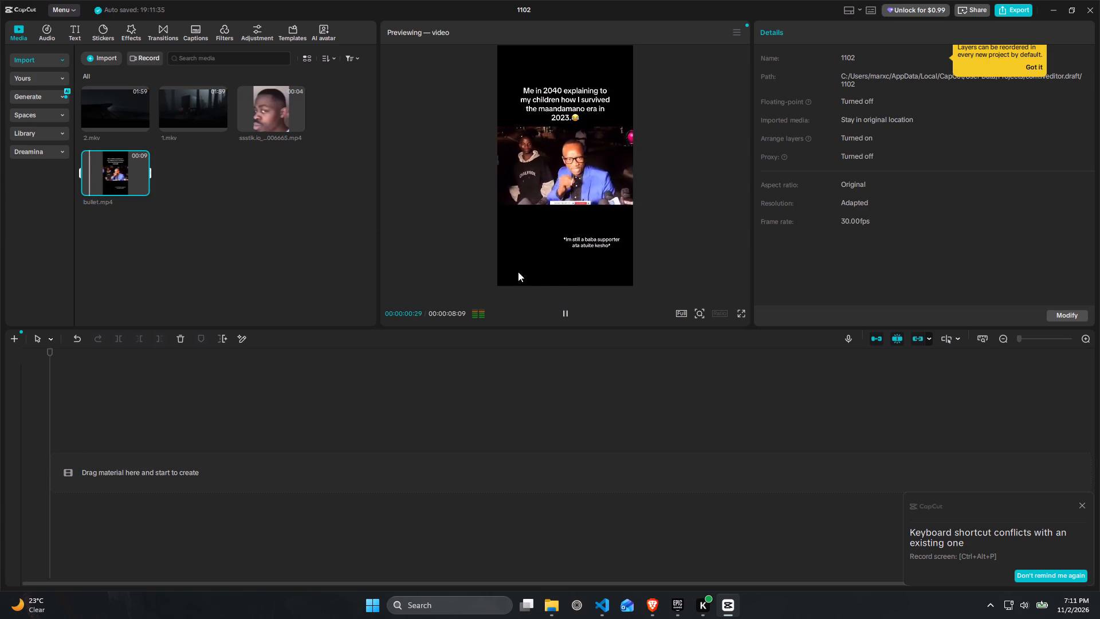
click(101, 176)
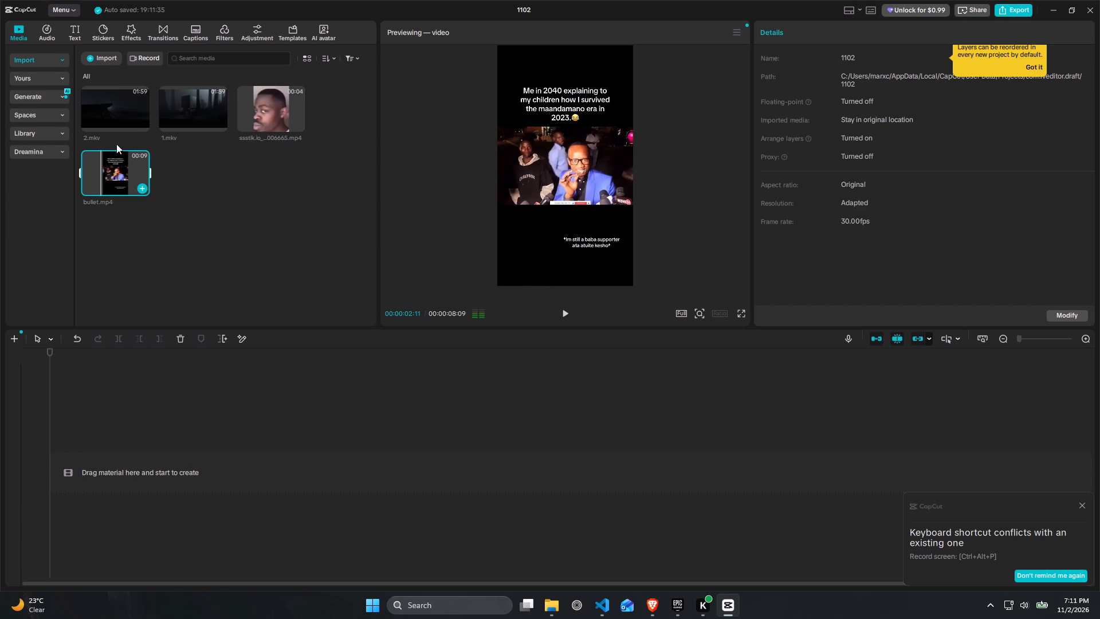
Place the 2.mkv clip at the start of the empty timeline.
drag(96, 100, 81, 437)
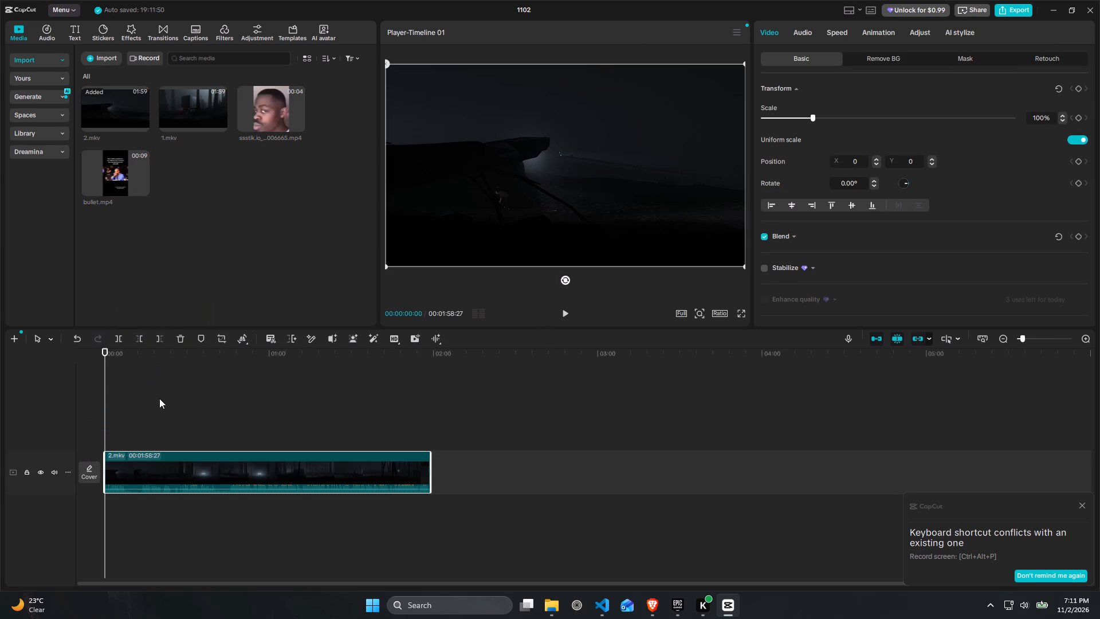
Play and skim through the 2.mkv footage on the timeline to look for the part worth keeping.
key(space)
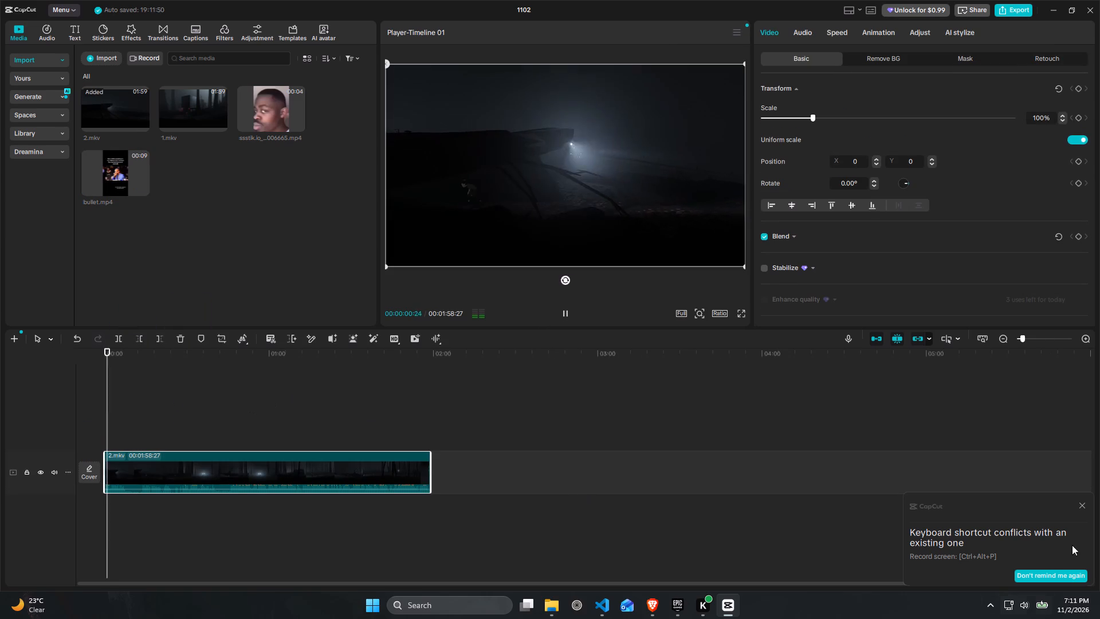
click(1083, 505)
drag(244, 363, 263, 359)
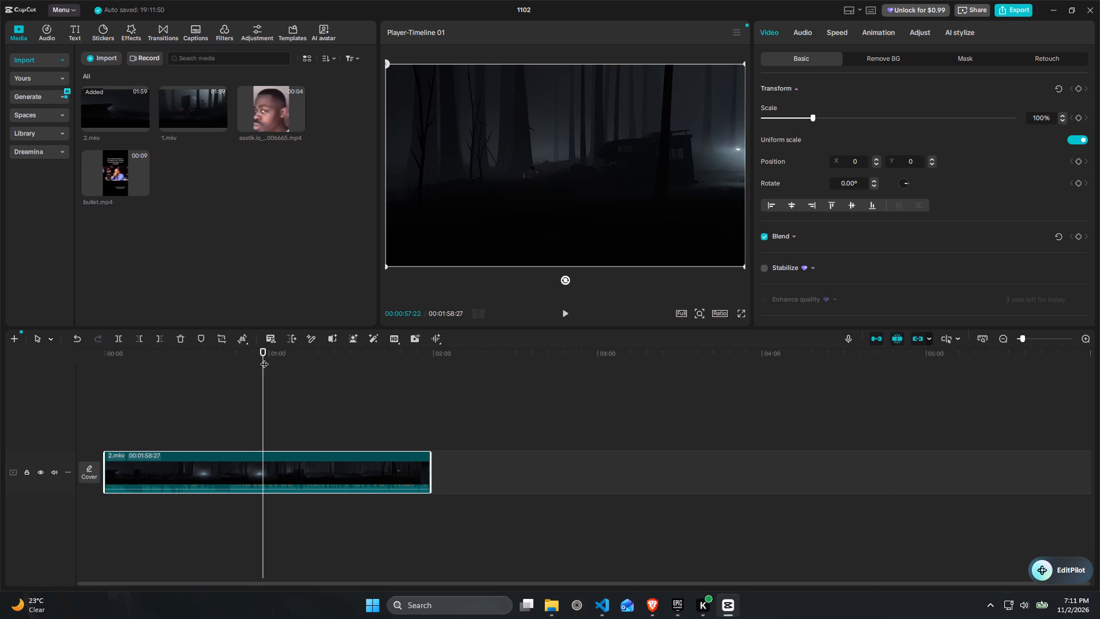
click(265, 356)
key(space)
click(290, 355)
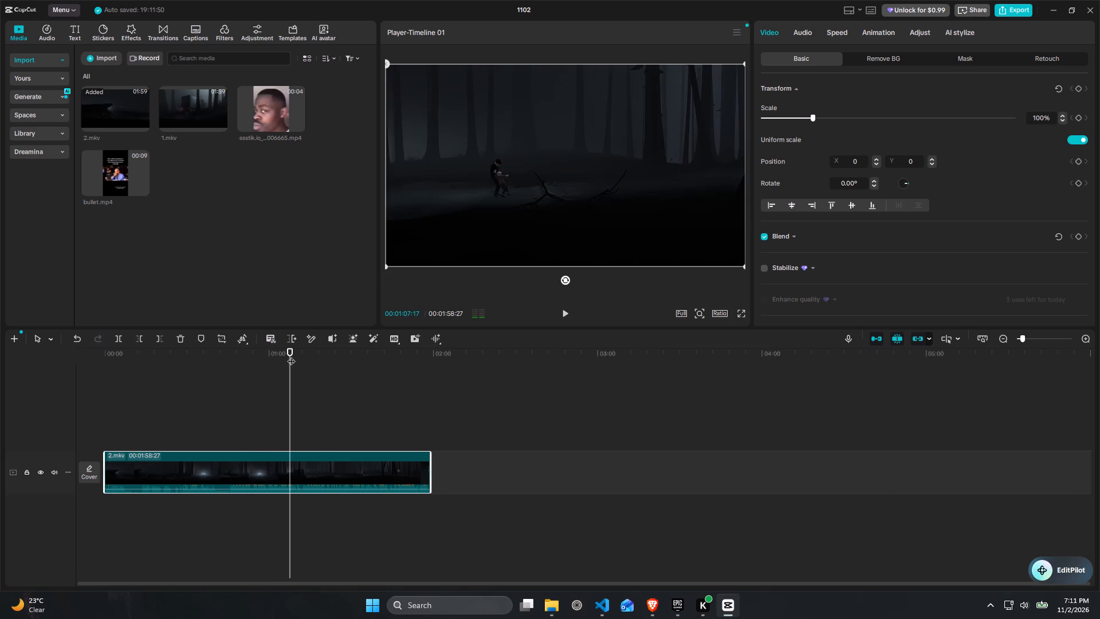
key(space)
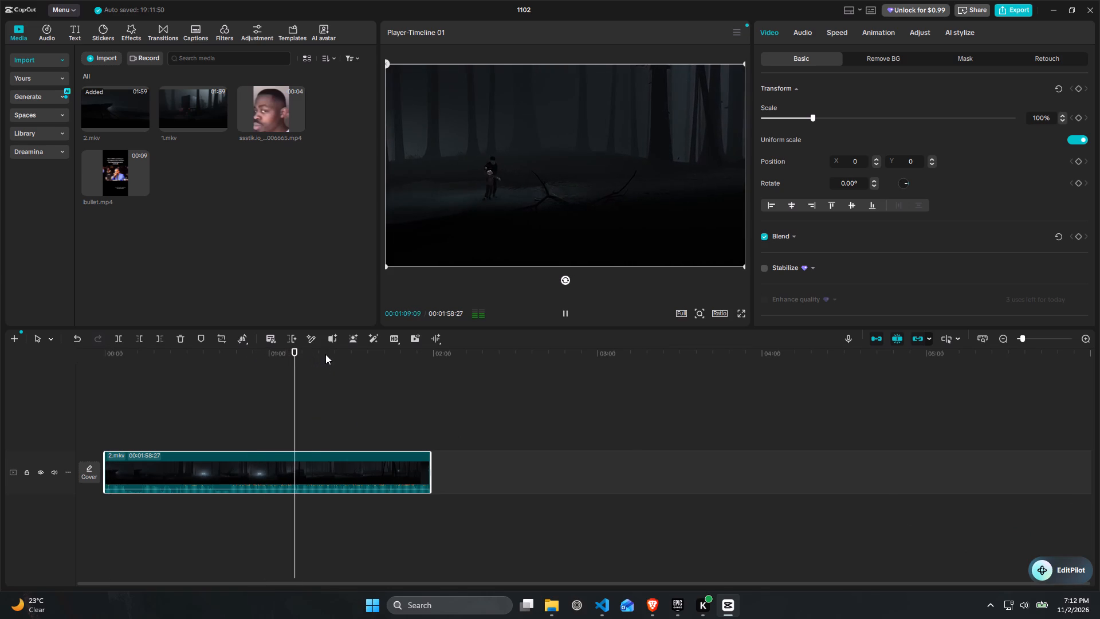
click(325, 354)
click(333, 357)
click(344, 358)
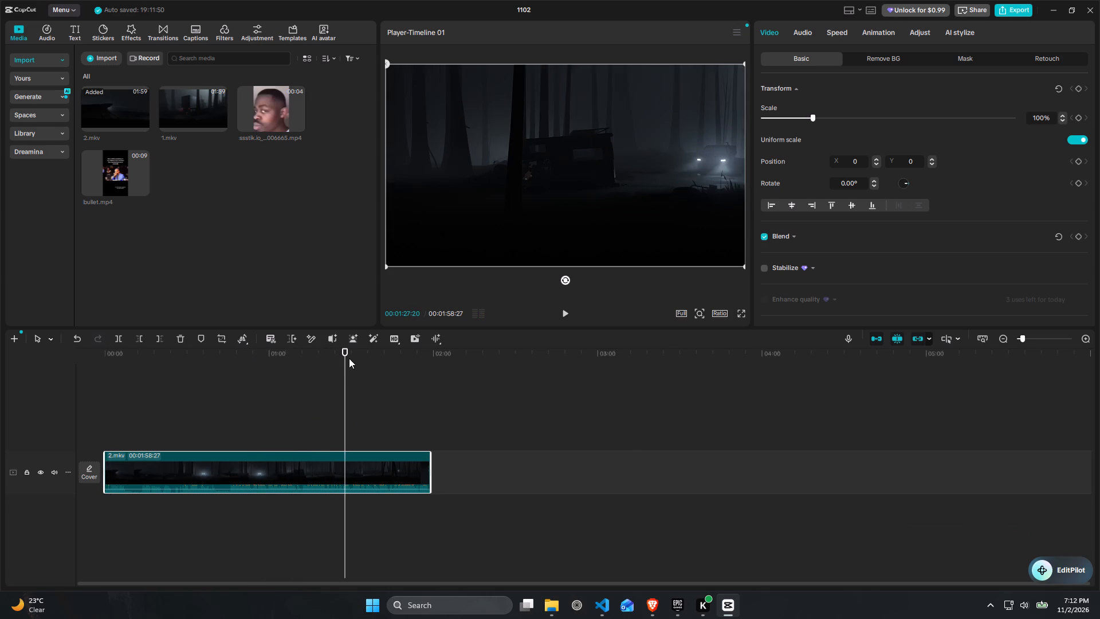
key(space)
click(364, 358)
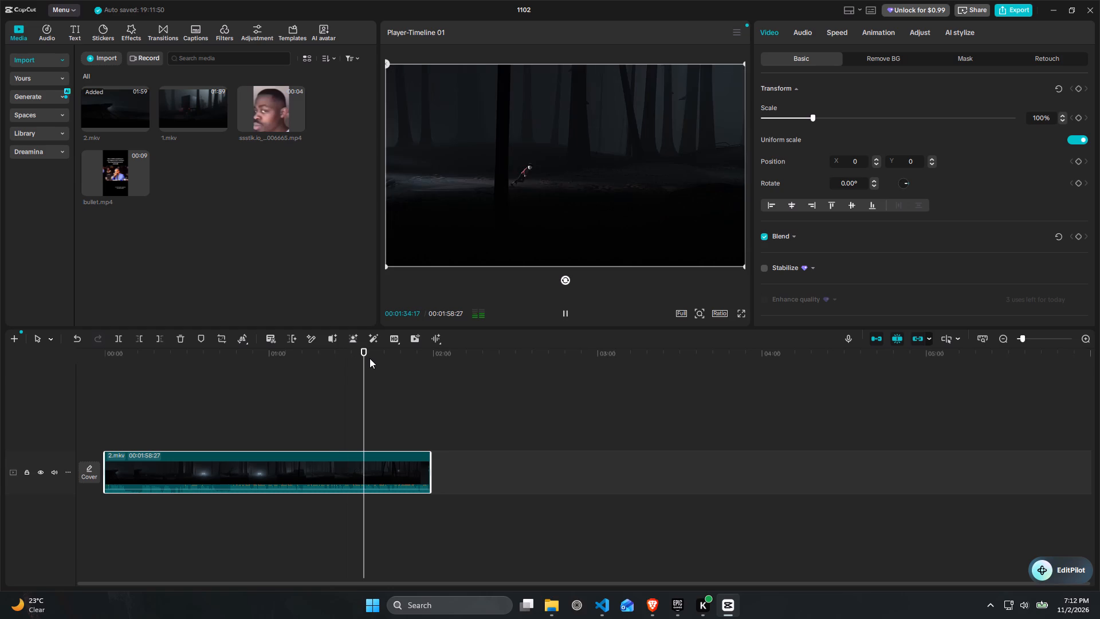
key(space)
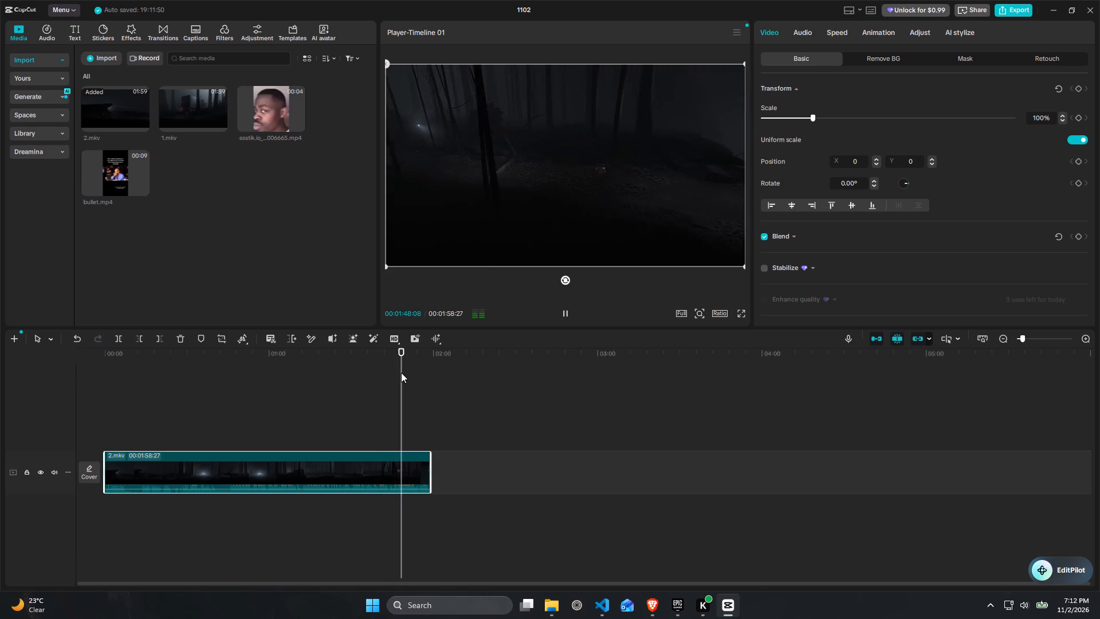
key(space)
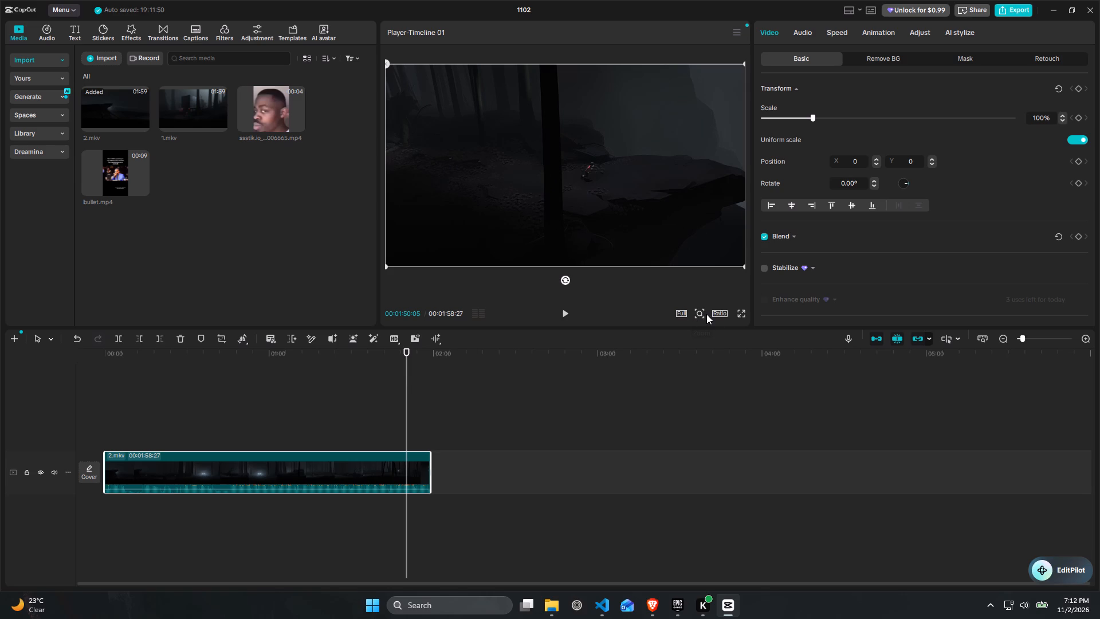
Trim off everything before about 00:01:21:18 in the 2.mkv clip on the timeline.
click(341, 358)
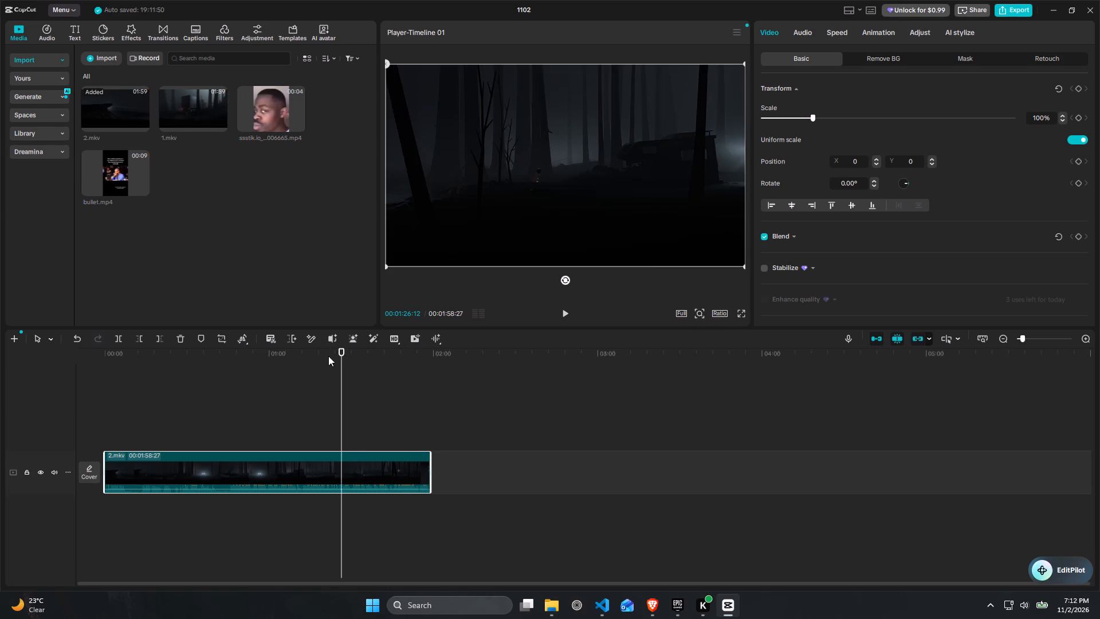
click(328, 356)
click(356, 456)
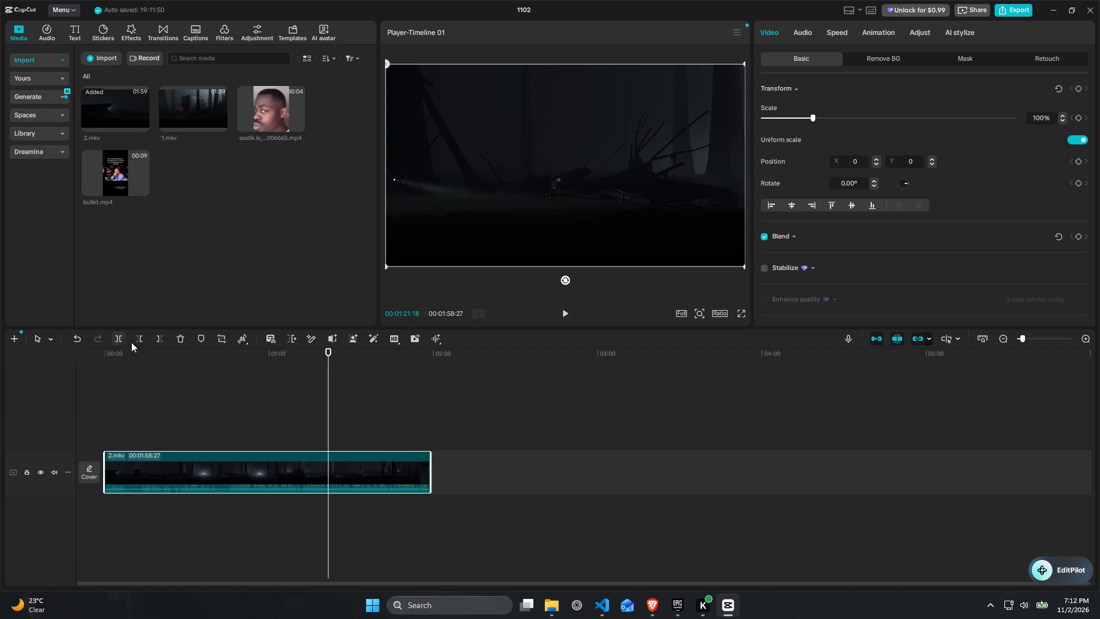
click(140, 341)
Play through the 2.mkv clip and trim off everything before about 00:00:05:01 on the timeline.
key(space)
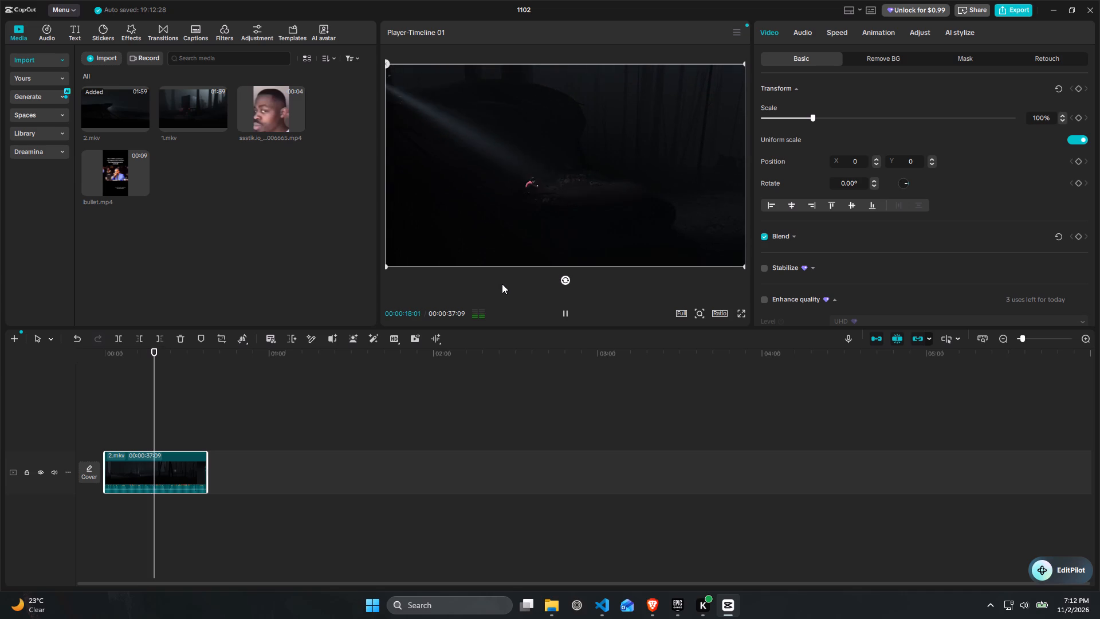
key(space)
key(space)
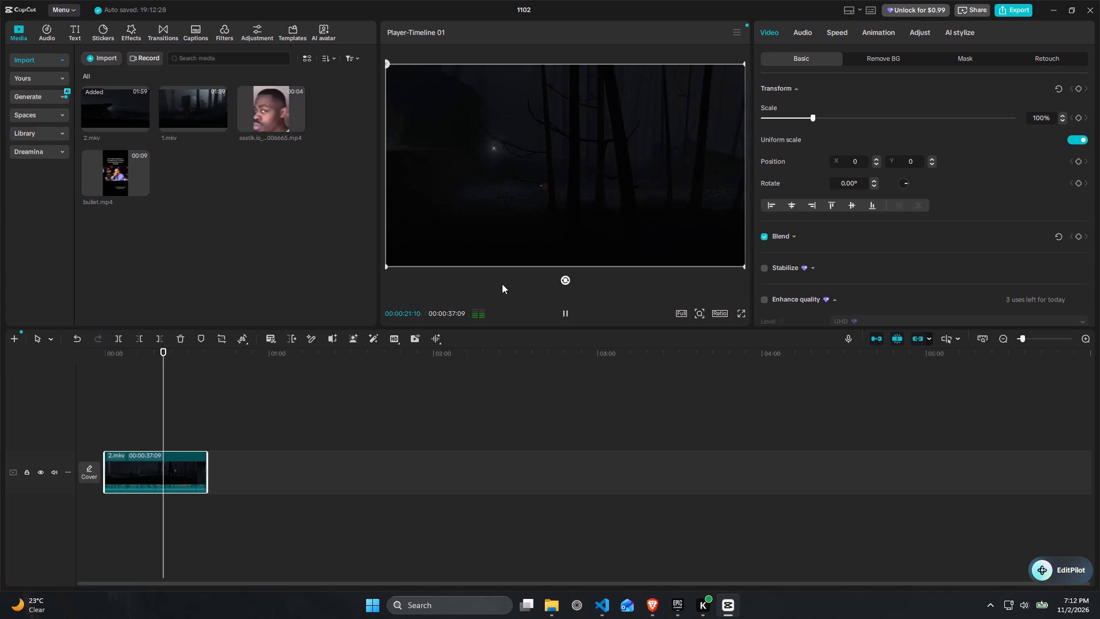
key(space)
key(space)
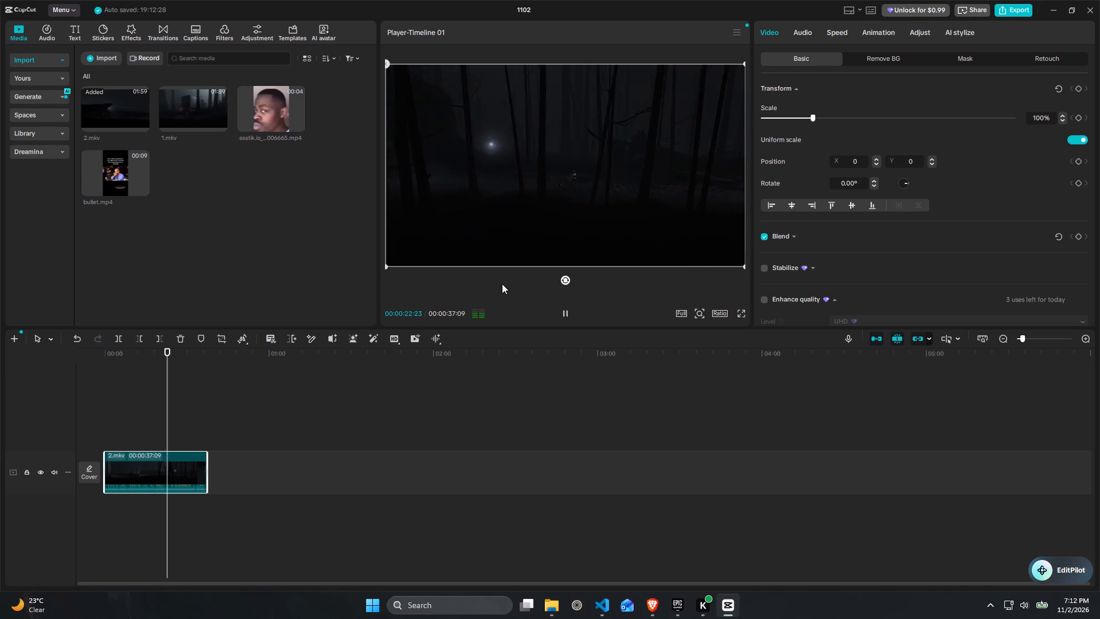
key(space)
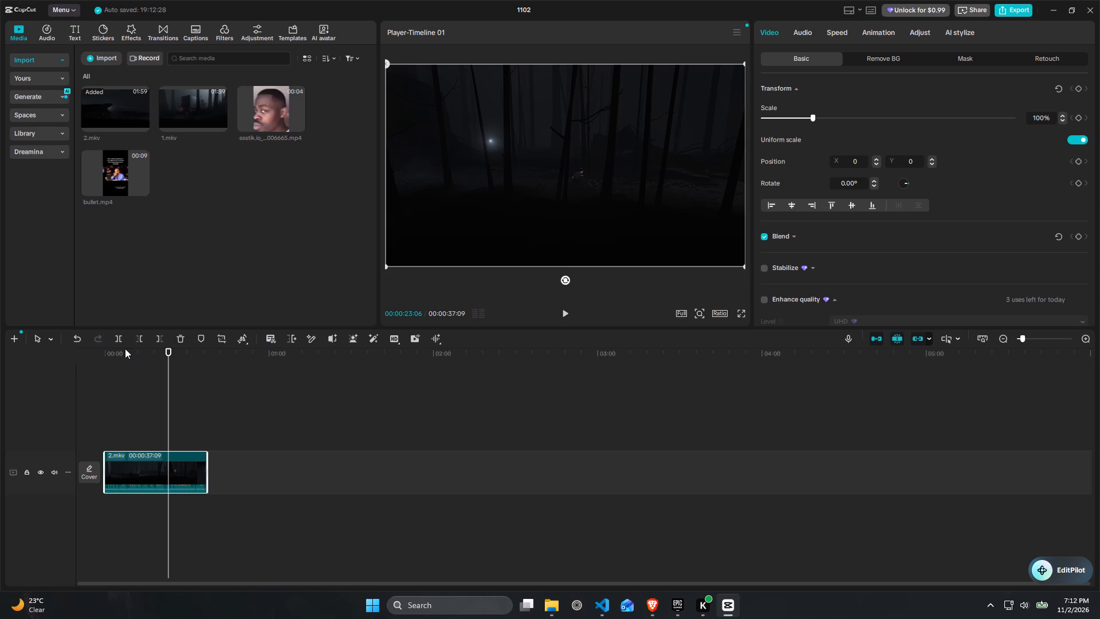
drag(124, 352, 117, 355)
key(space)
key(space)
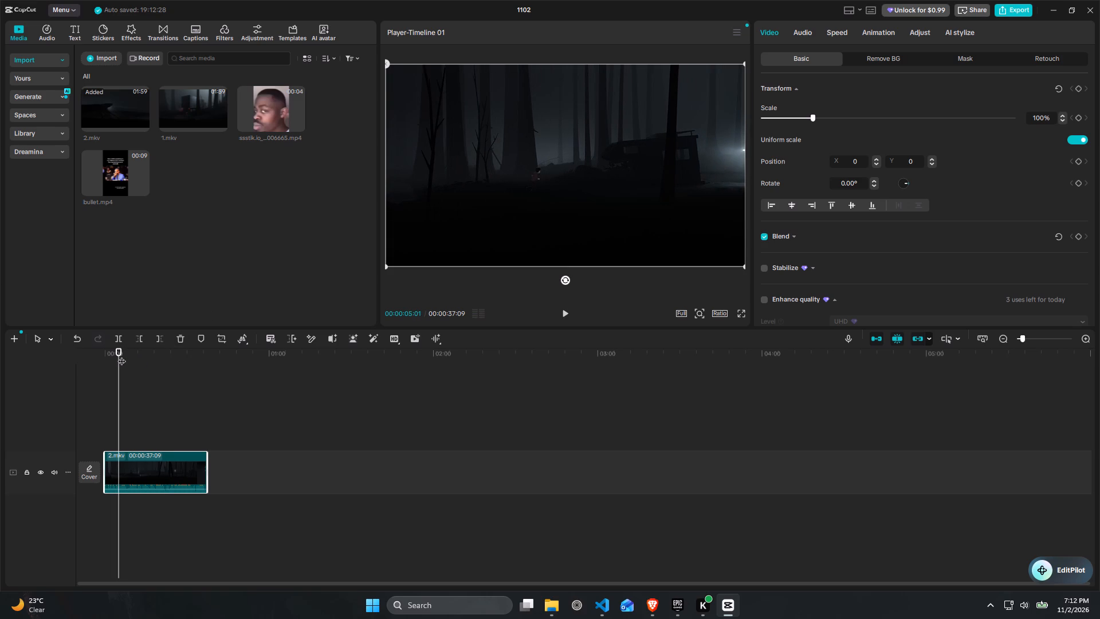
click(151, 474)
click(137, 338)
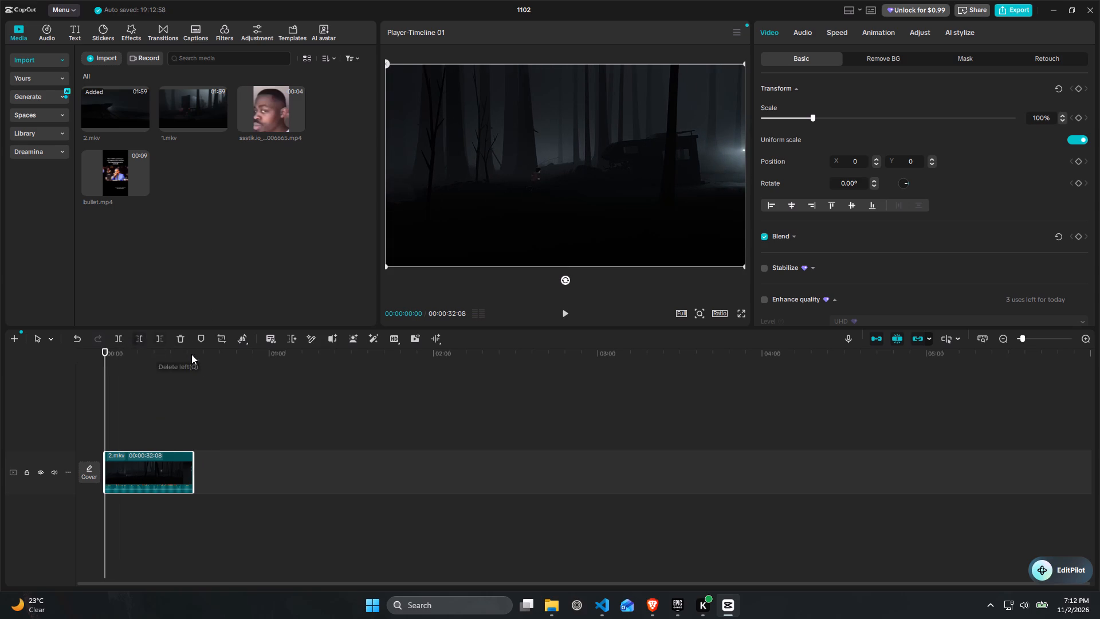
Play the trimmed 2.mkv clip from its start to near its end to review the footage.
key(space)
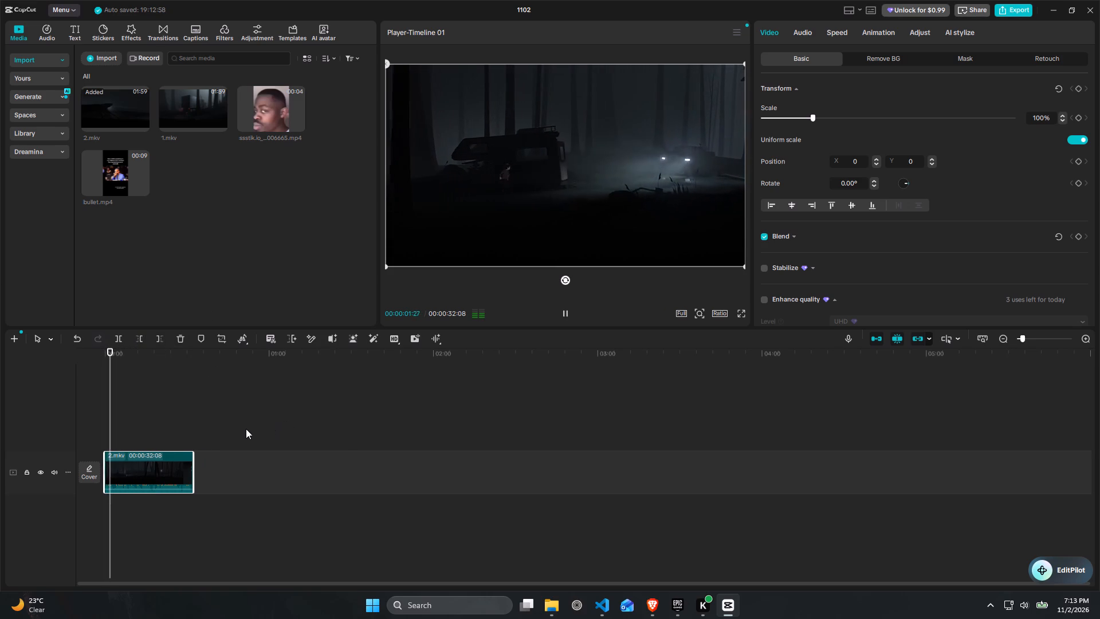
ctrl+scroll(241, 431, up, 9)
ctrl+scroll(249, 435, down, 3)
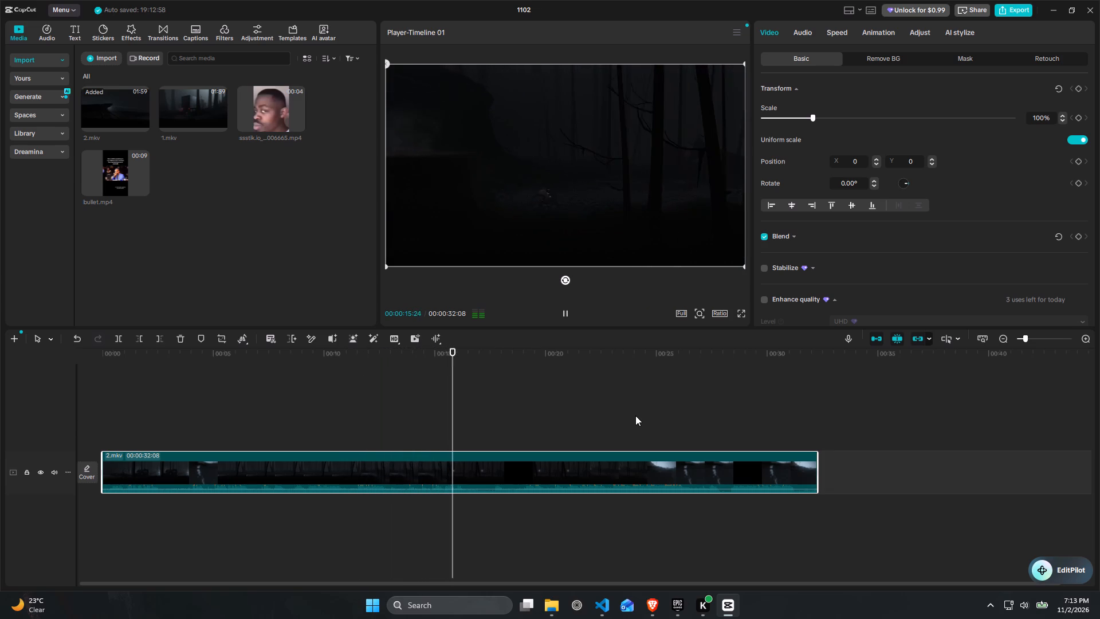
scroll(635, 416, left, 1)
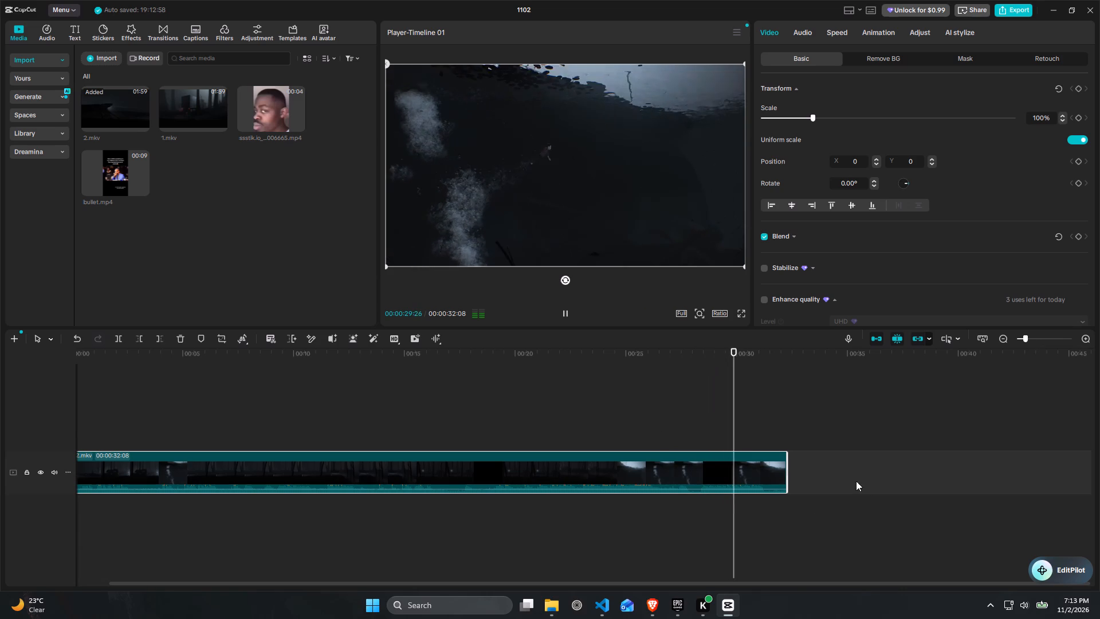
key(space)
Replace the 2.mkv clip on the timeline with 1.mkv, placed at the start of the main track.
click(198, 117)
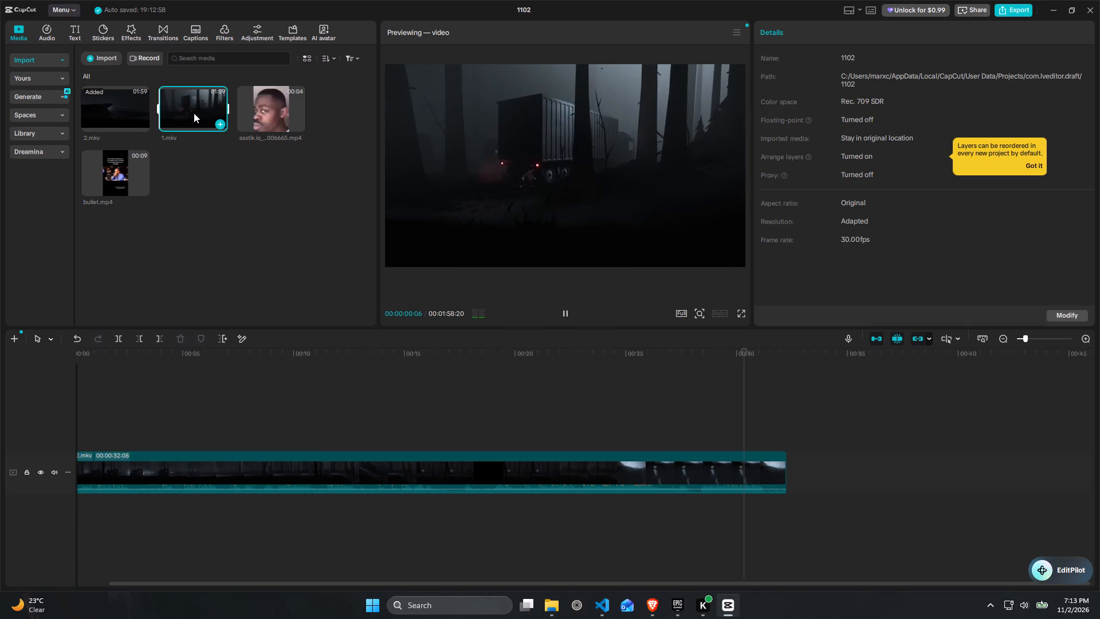
drag(194, 113, 114, 421)
click(185, 475)
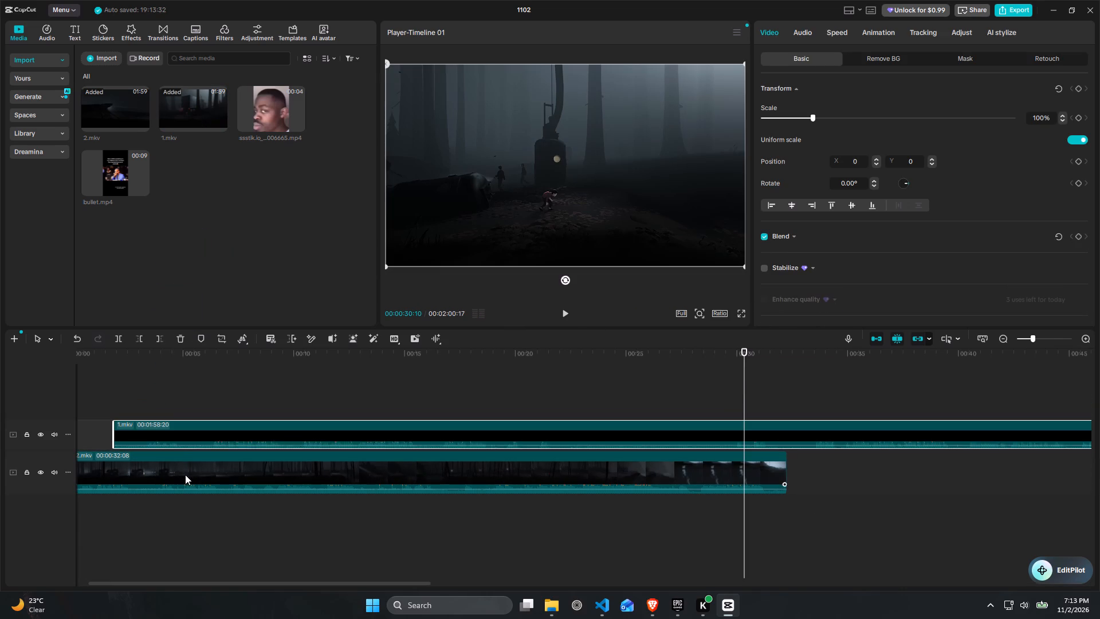
key(Delete)
drag(226, 422, 111, 449)
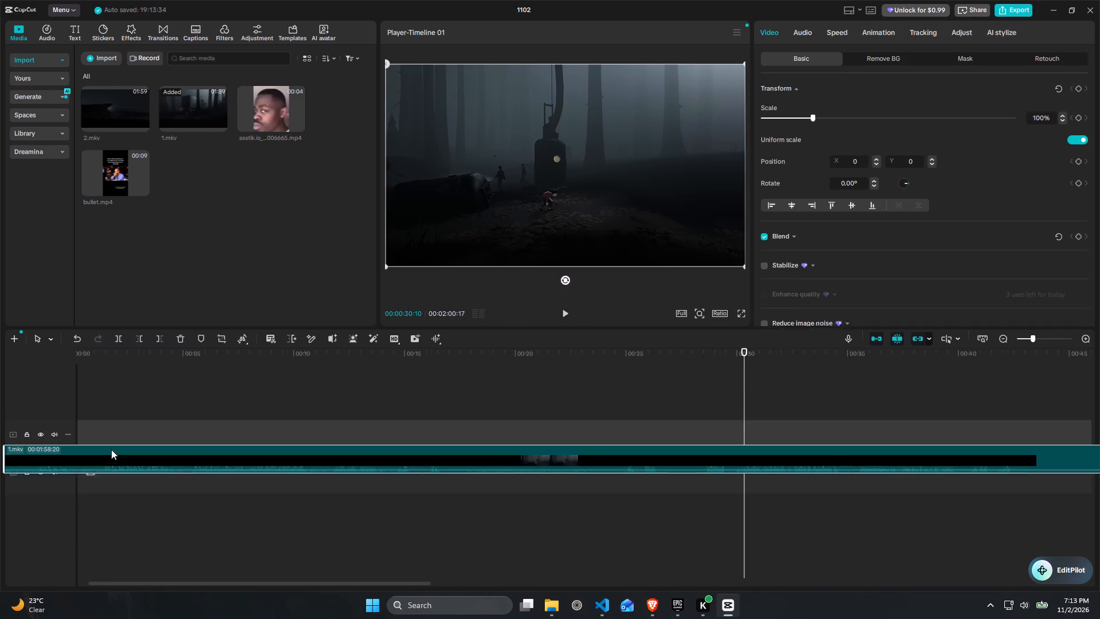
drag(111, 449, 107, 464)
Skim the 1.mkv footage and trim off everything before about 00:01:32:15 in the clip.
drag(713, 363, 854, 359)
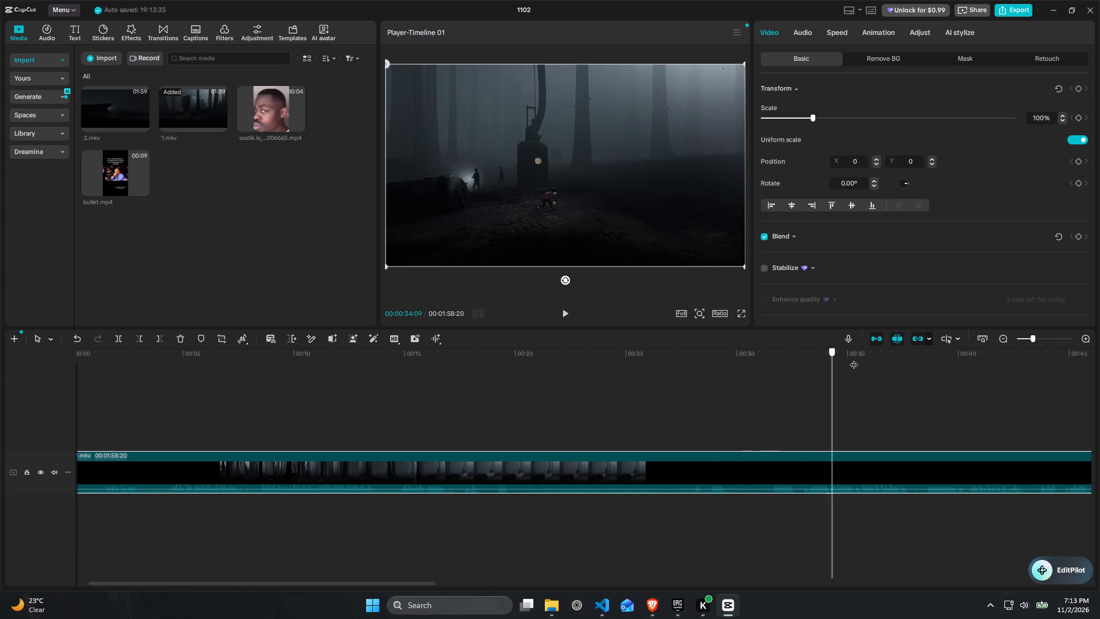
drag(854, 359, 953, 371)
scroll(953, 371, left, 5)
scroll(883, 370, left, 7)
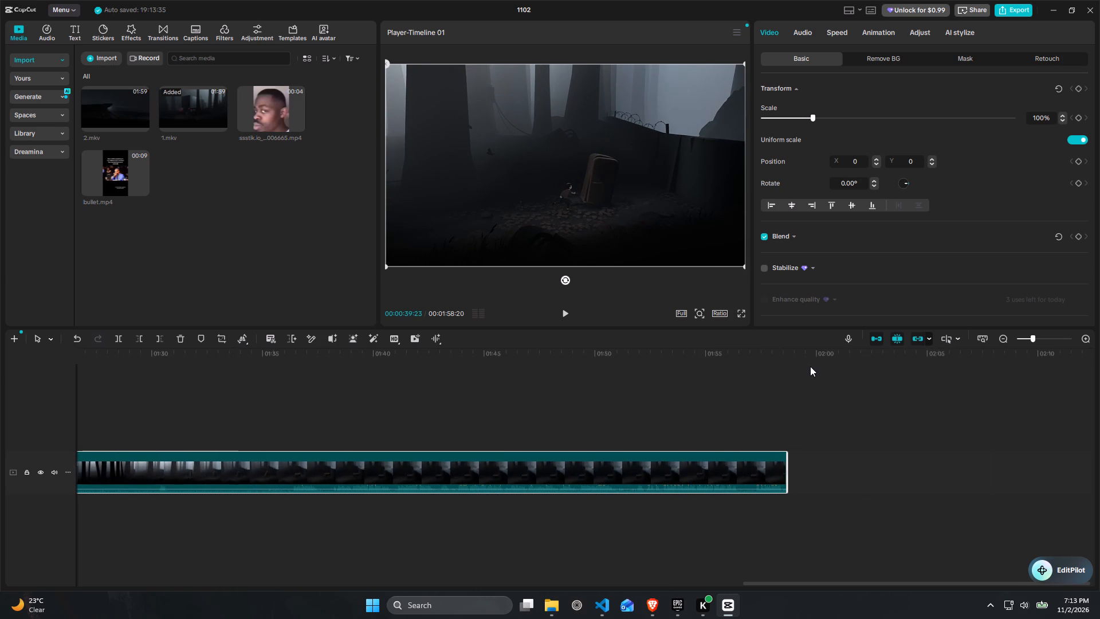
drag(451, 351, 247, 363)
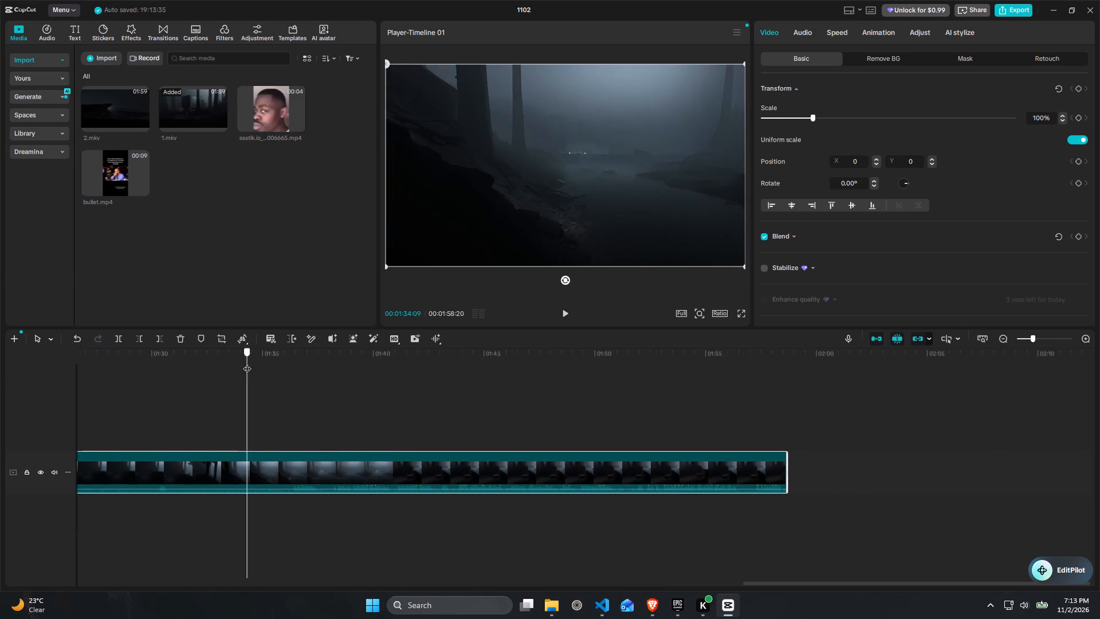
drag(247, 363, 146, 346)
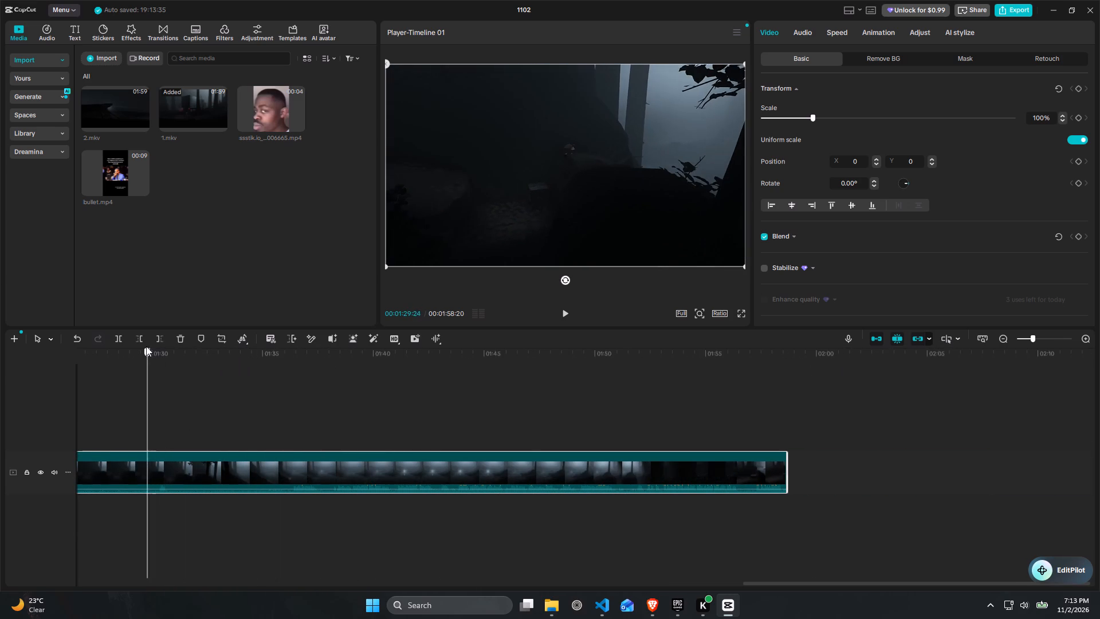
drag(146, 346, 246, 347)
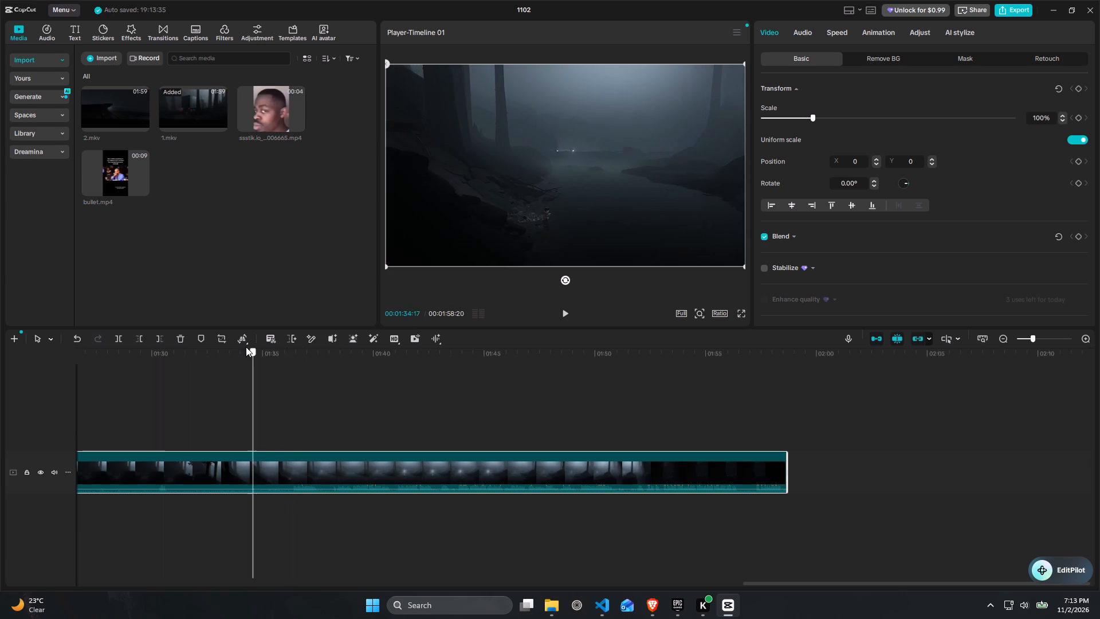
drag(246, 347, 200, 343)
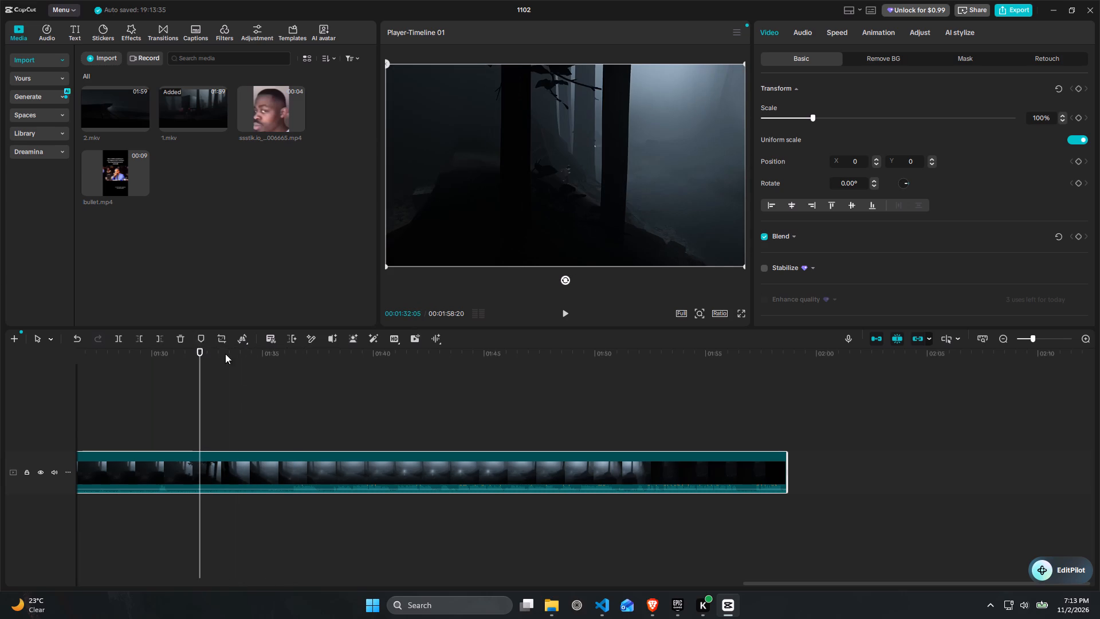
key(space)
key(space)
click(231, 462)
click(137, 341)
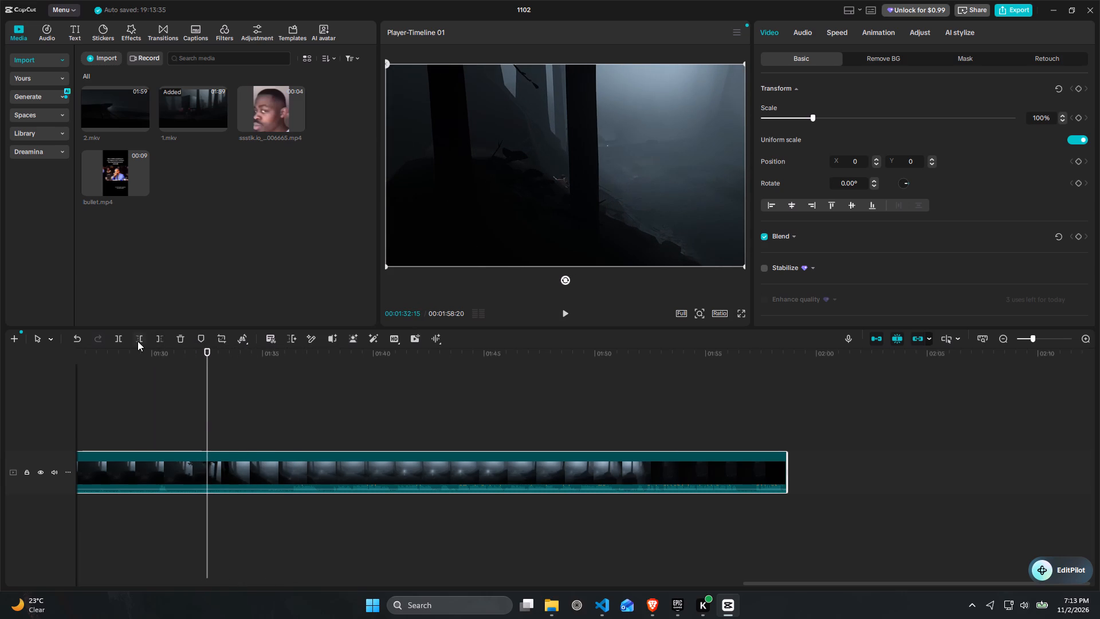
Play and step through the trimmed 1.mkv clip, examining the moments up to about 00:00:20:03.
key(space)
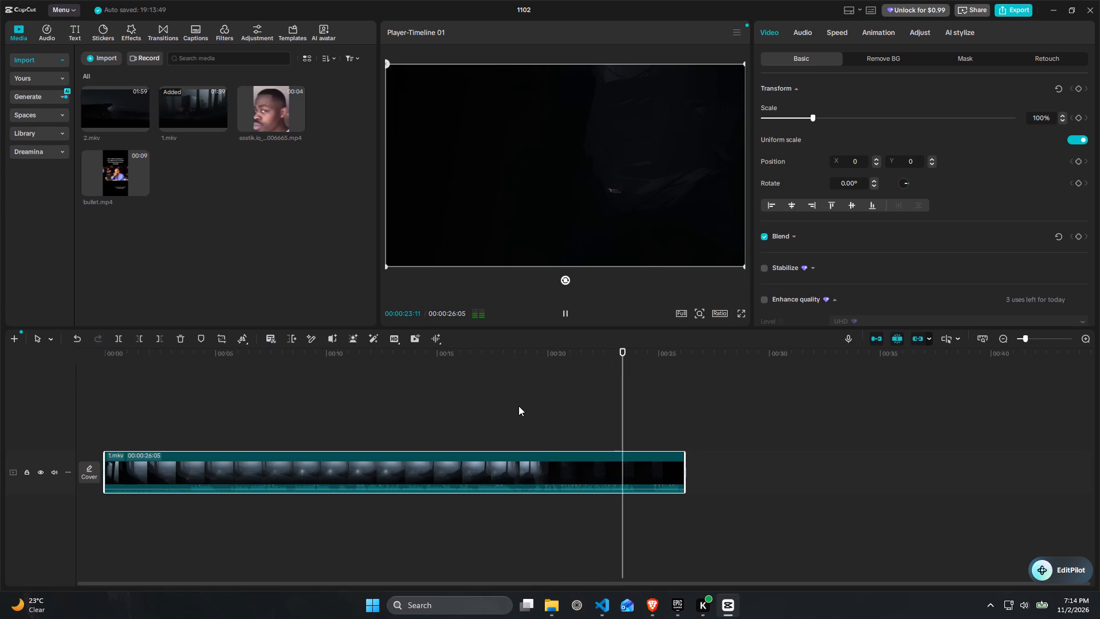
click(591, 364)
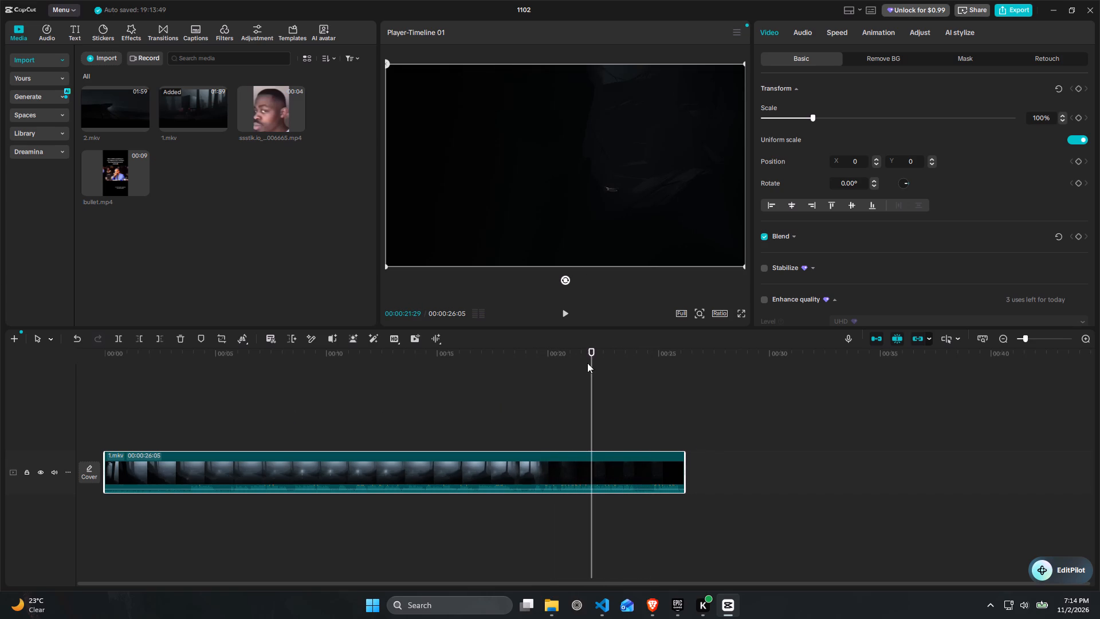
drag(587, 363, 565, 361)
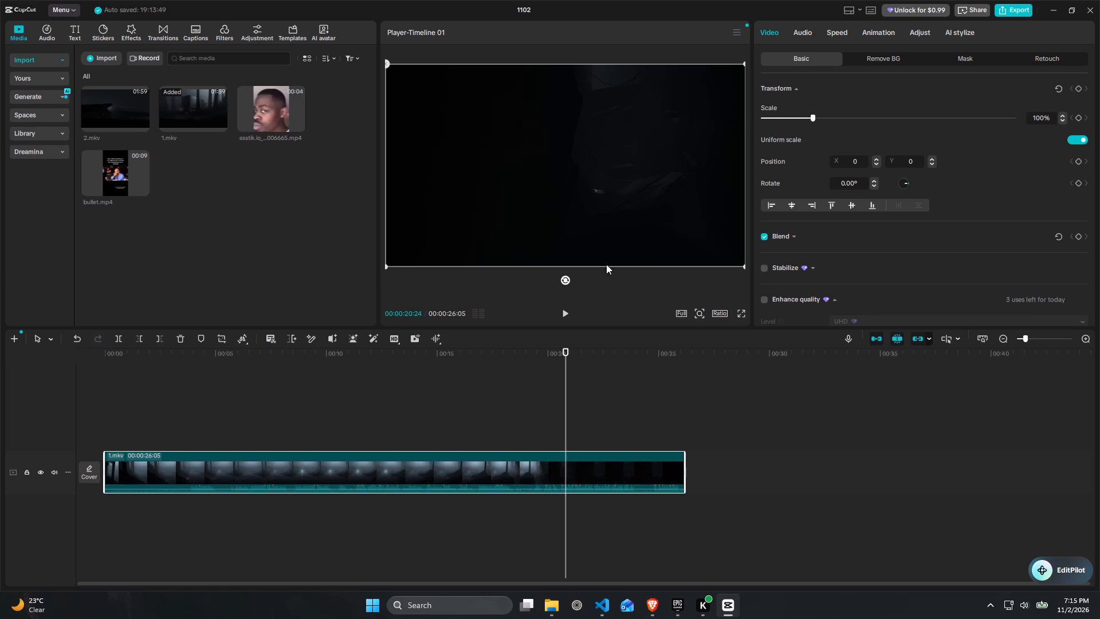
click(300, 365)
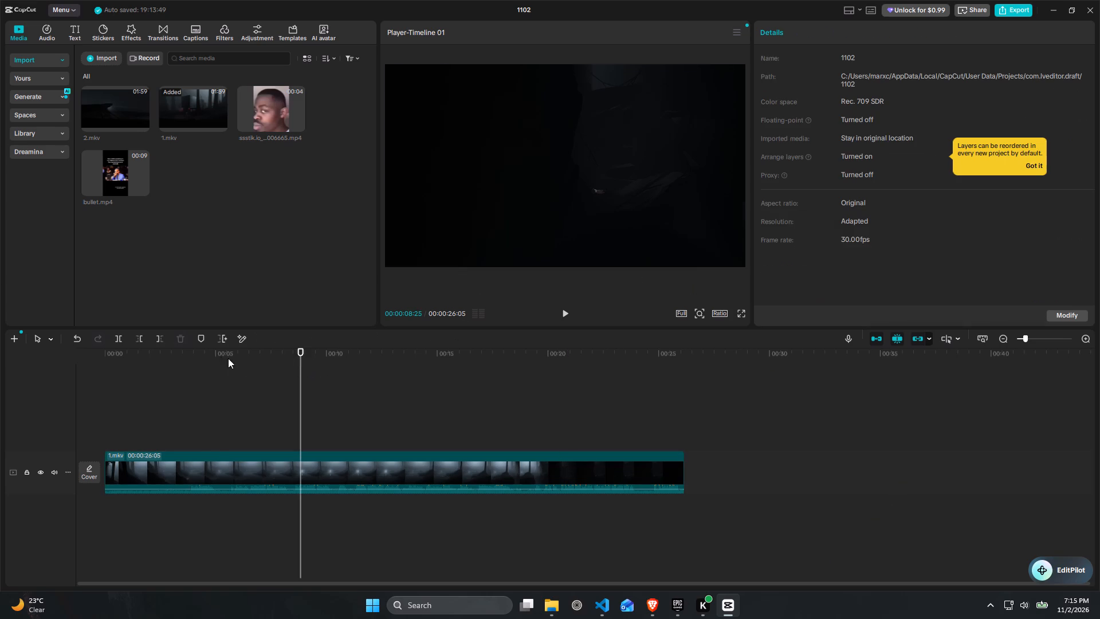
drag(221, 356, 85, 365)
key(space)
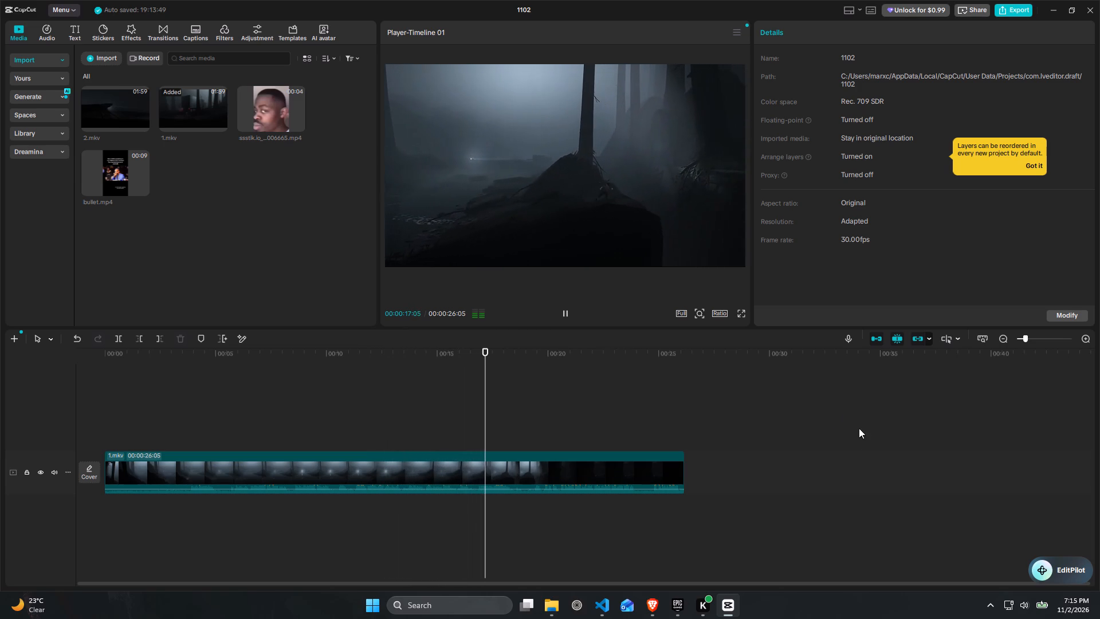
key(space)
key(space)
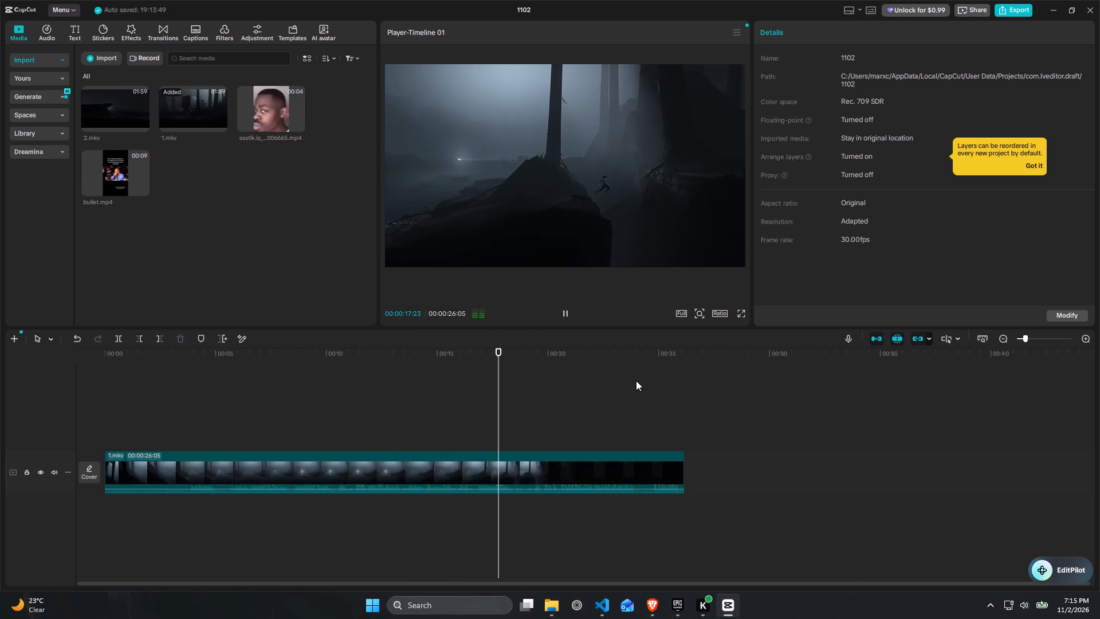
key(space)
key(space)
key(space)
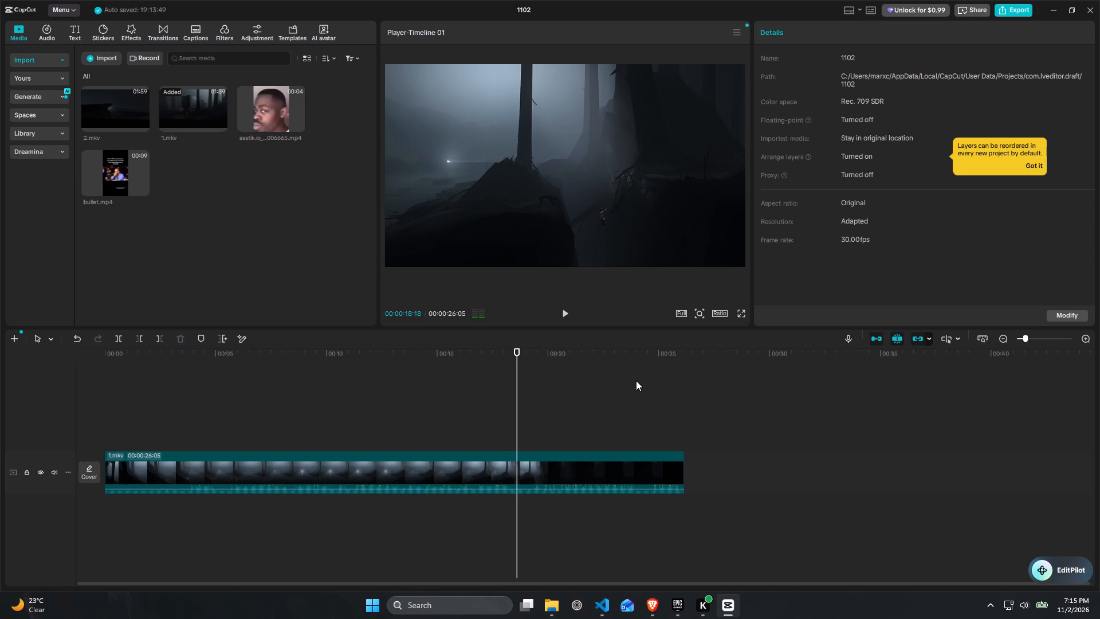
key(space)
key(space)
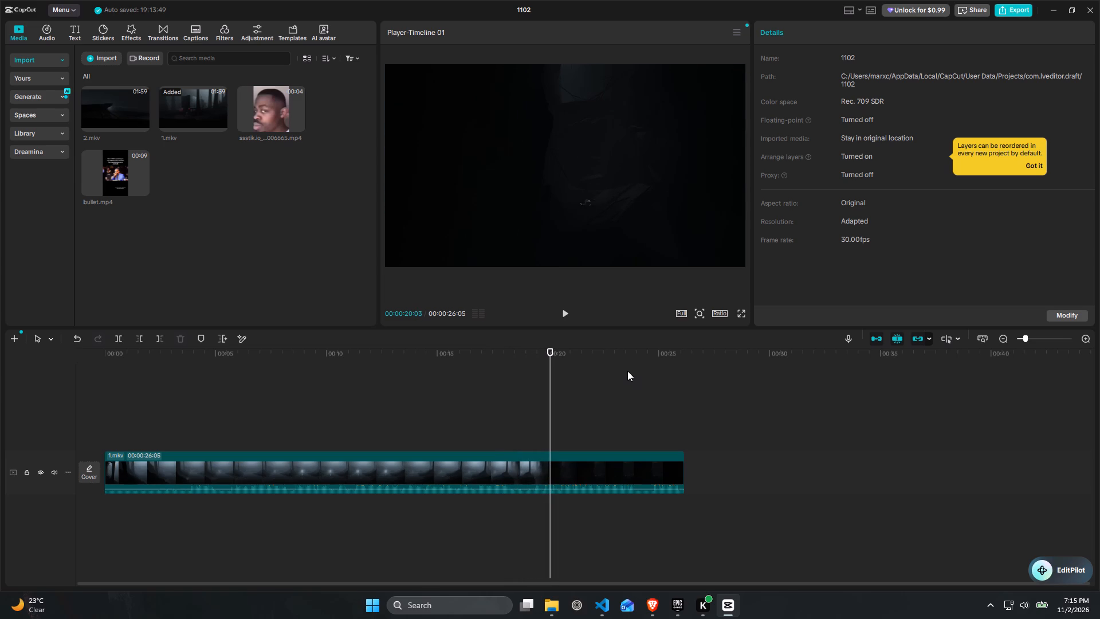
Switch to the Brave browser and open the Myinstants sound site in a new tab through a web search.
click(661, 603)
click(613, 543)
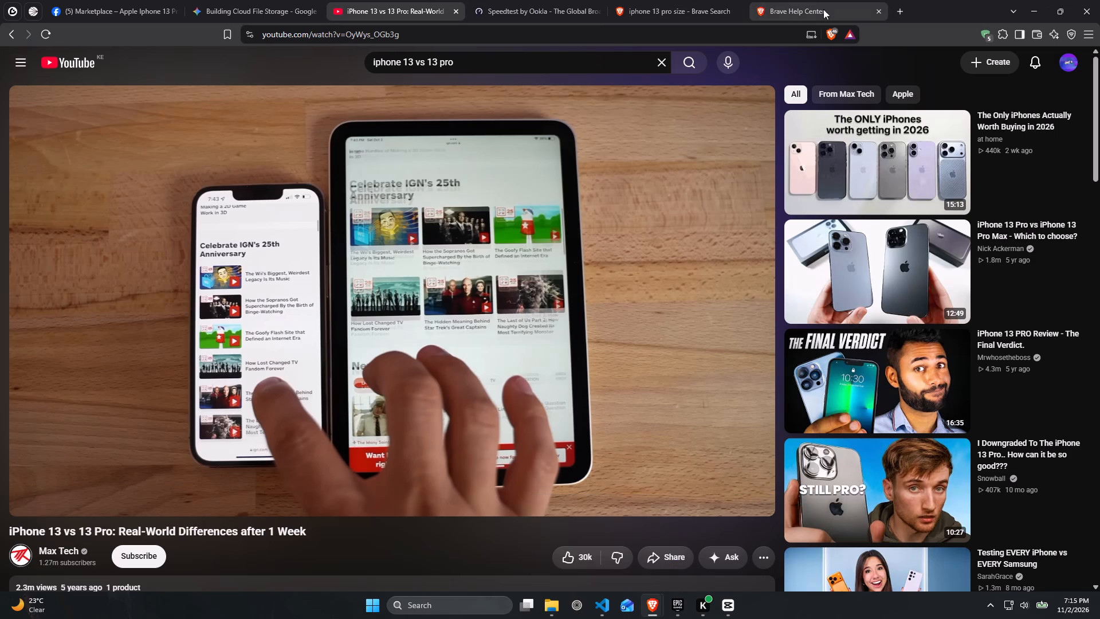
click(905, 10)
click(534, 181)
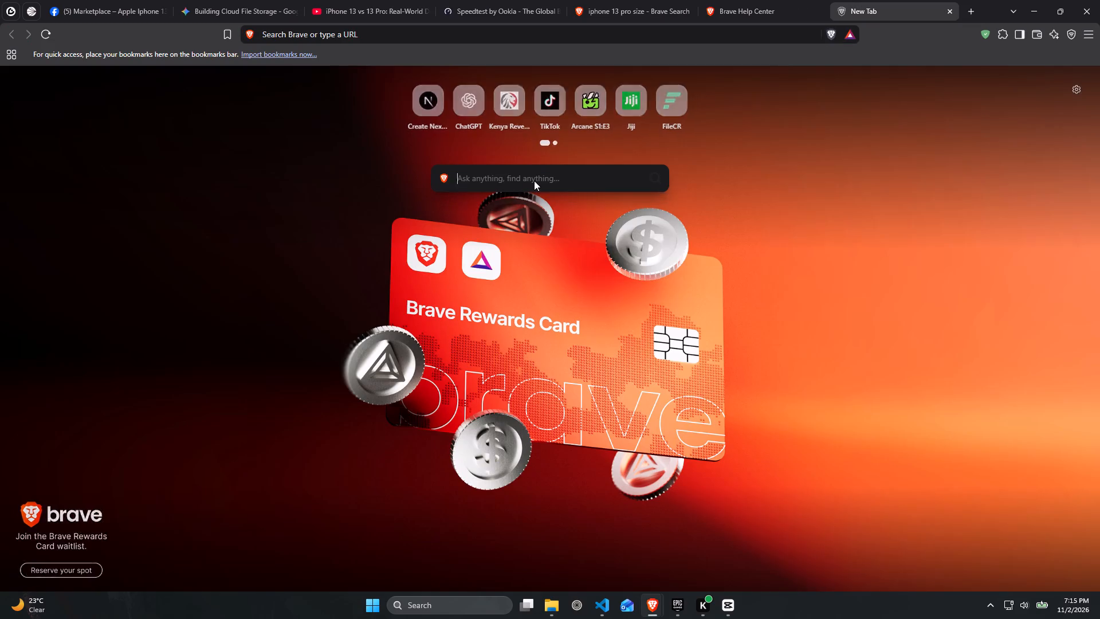
text(my isntants)
key(Return)
click(175, 198)
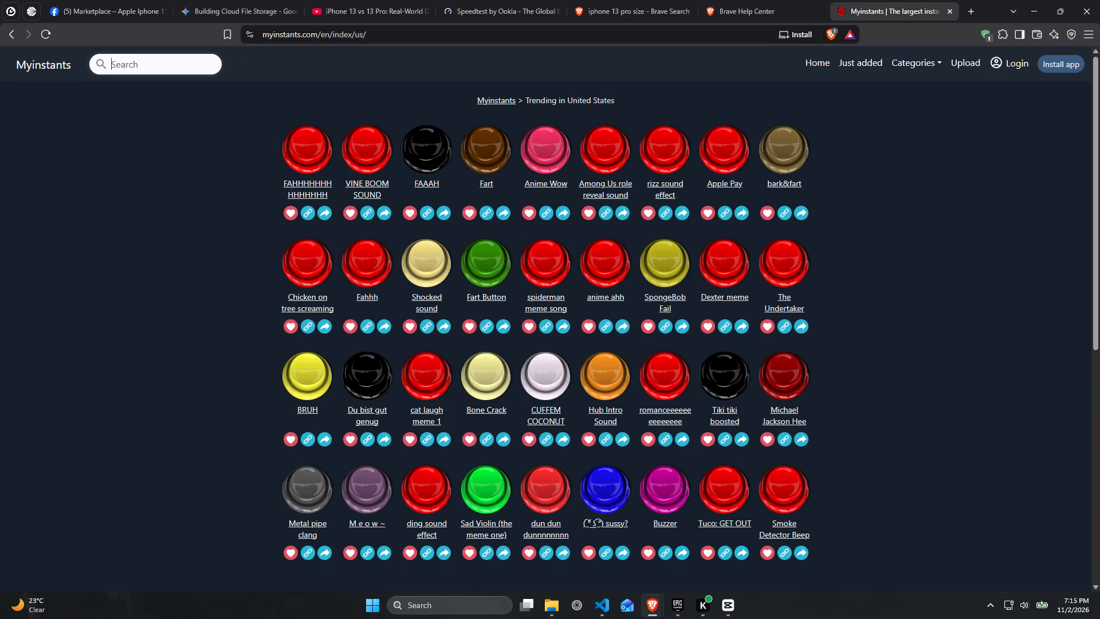
Search Myinstants for "nope" sounds.
click(164, 68)
text(np)
key(BackSpace)
text(ope)
key(Return)
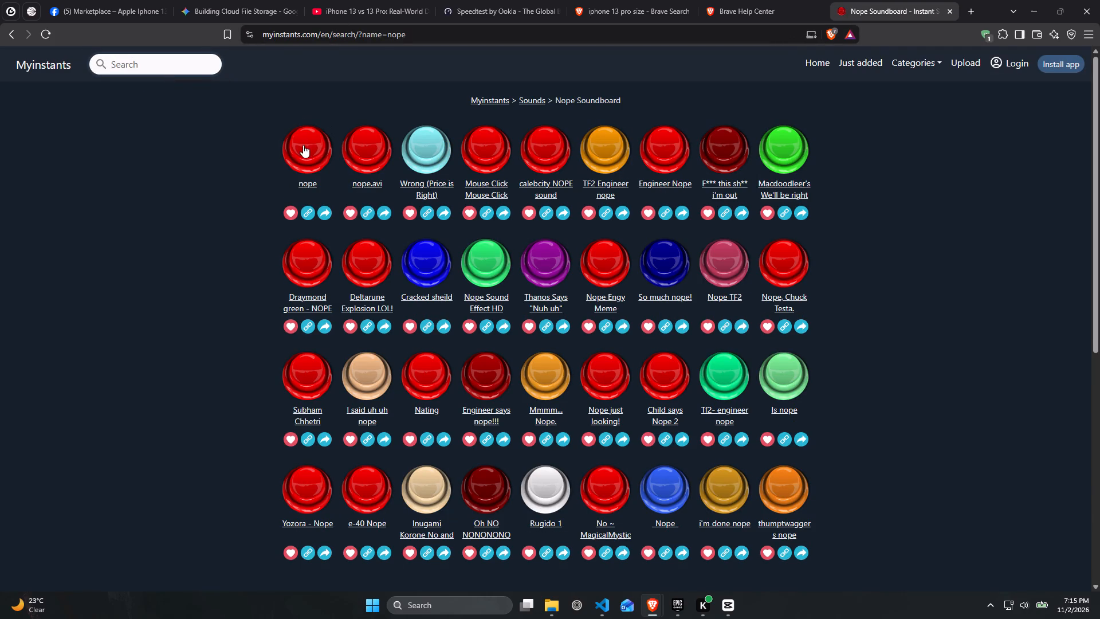
Listen to the "nope" and "nope.avi" sounds and download the "nope" sound as an MP3.
click(303, 145)
click(367, 155)
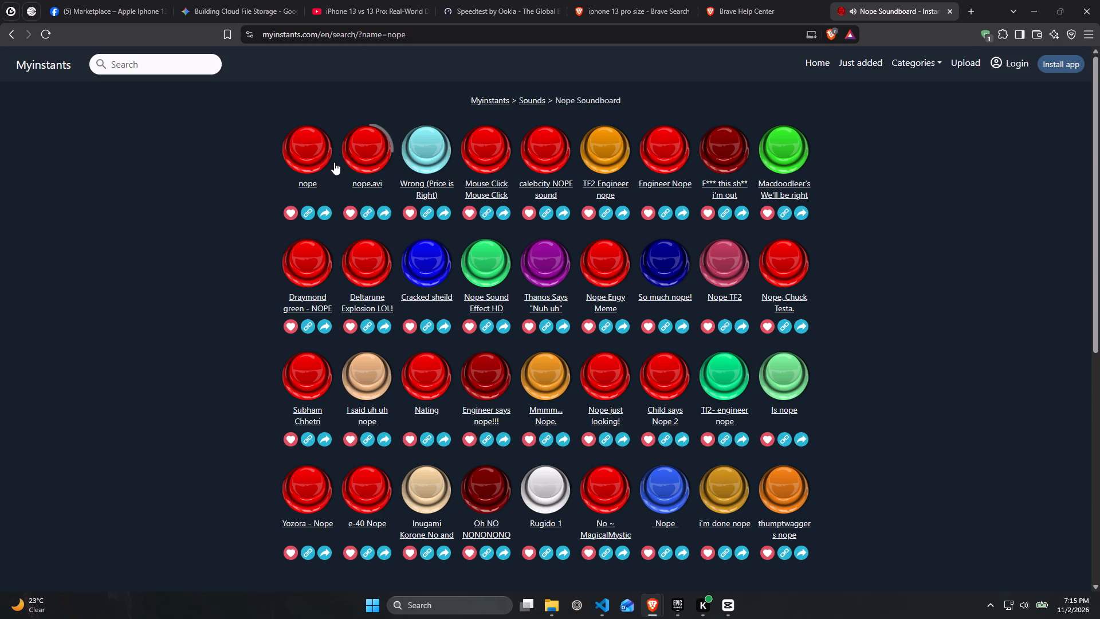
click(311, 152)
click(313, 185)
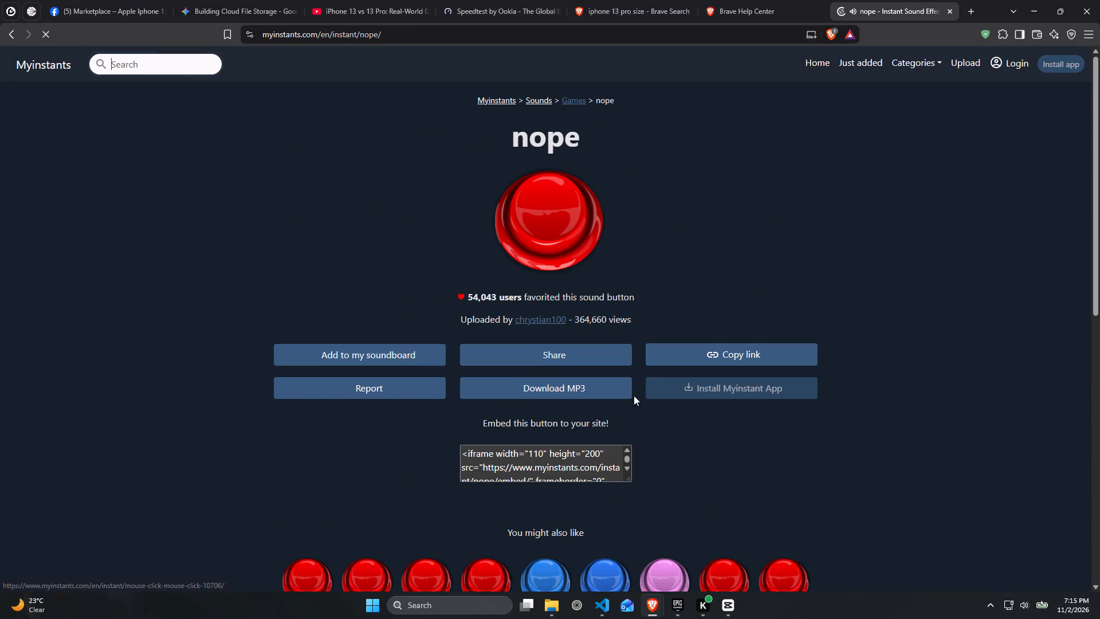
click(595, 393)
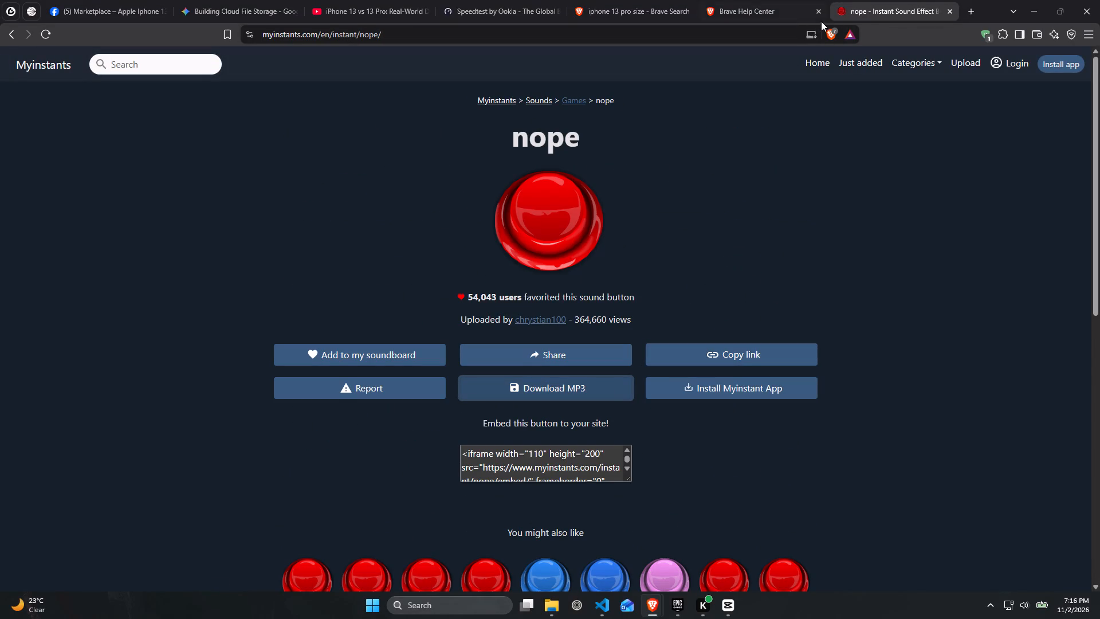
Close the Brave Help Center tab and the iPhone 13 Pro size search tab.
click(820, 14)
click(689, 9)
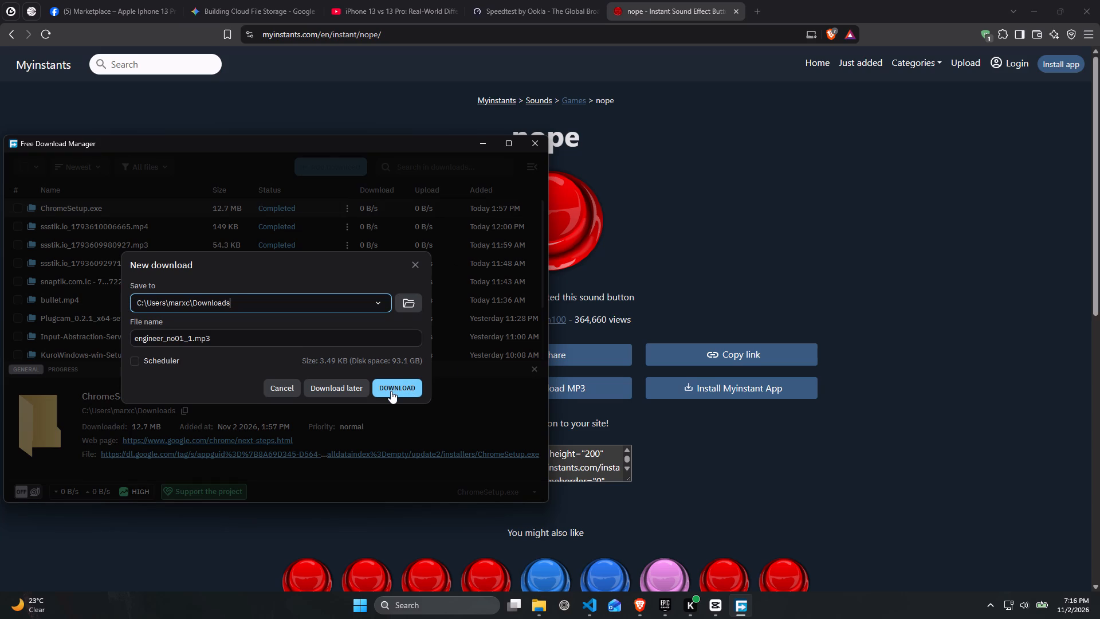
Save engineer_no01_1.mp3 to the Downloads folder with Free Download Manager and return to CapCut.
click(391, 391)
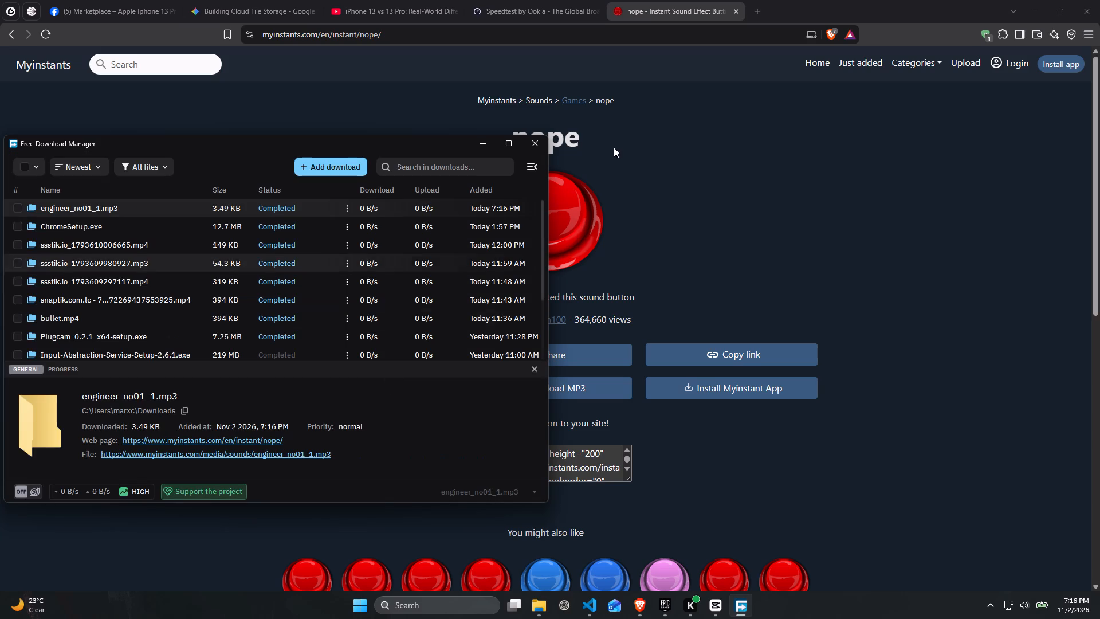
click(475, 145)
click(1040, 3)
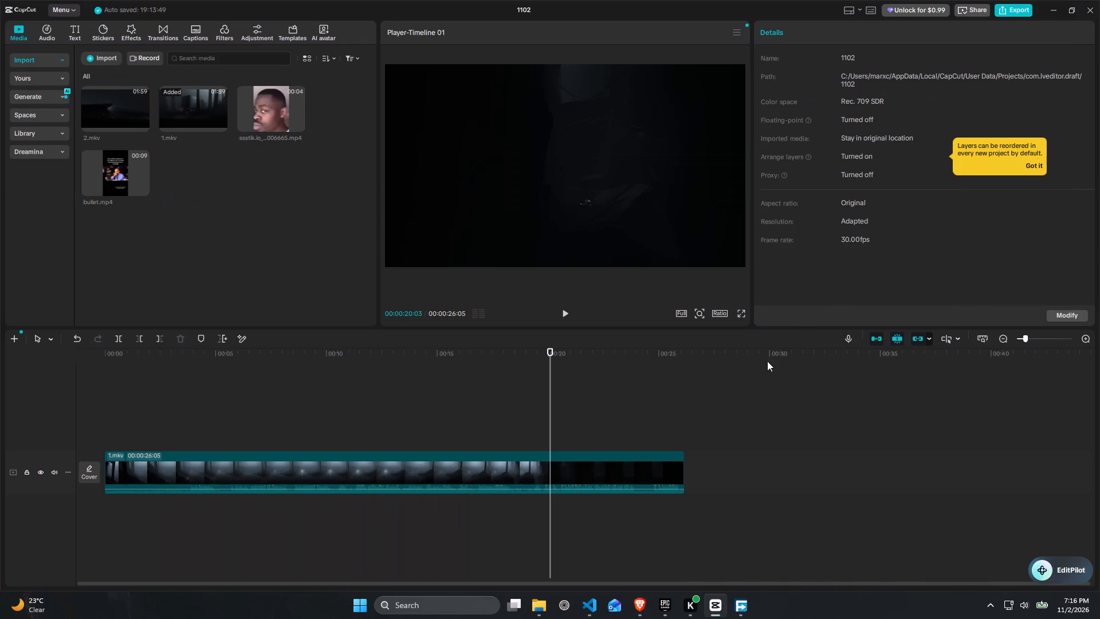
Browse the Downloads folder in File Explorer for the sounds subfolder and look inside it.
click(539, 611)
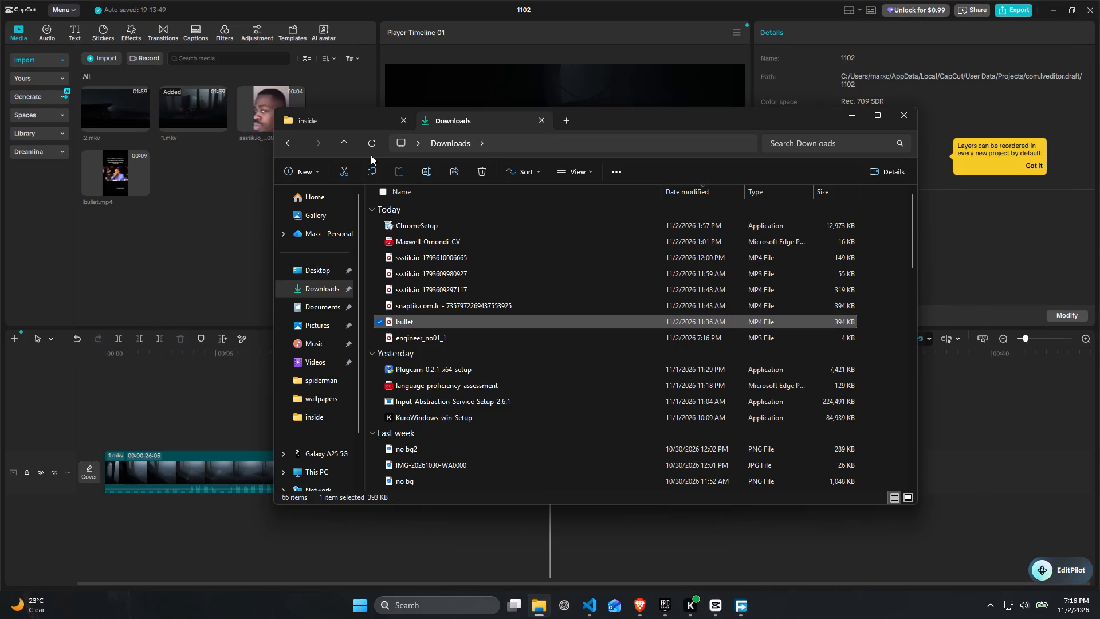
scroll(408, 356, down, 7)
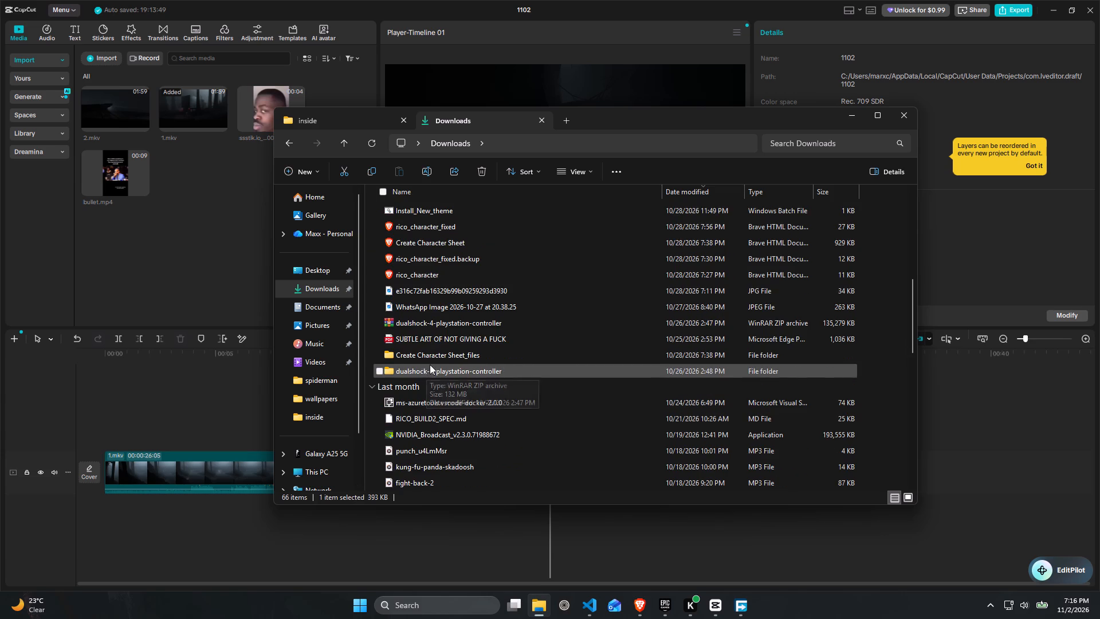
scroll(430, 359, down, 6)
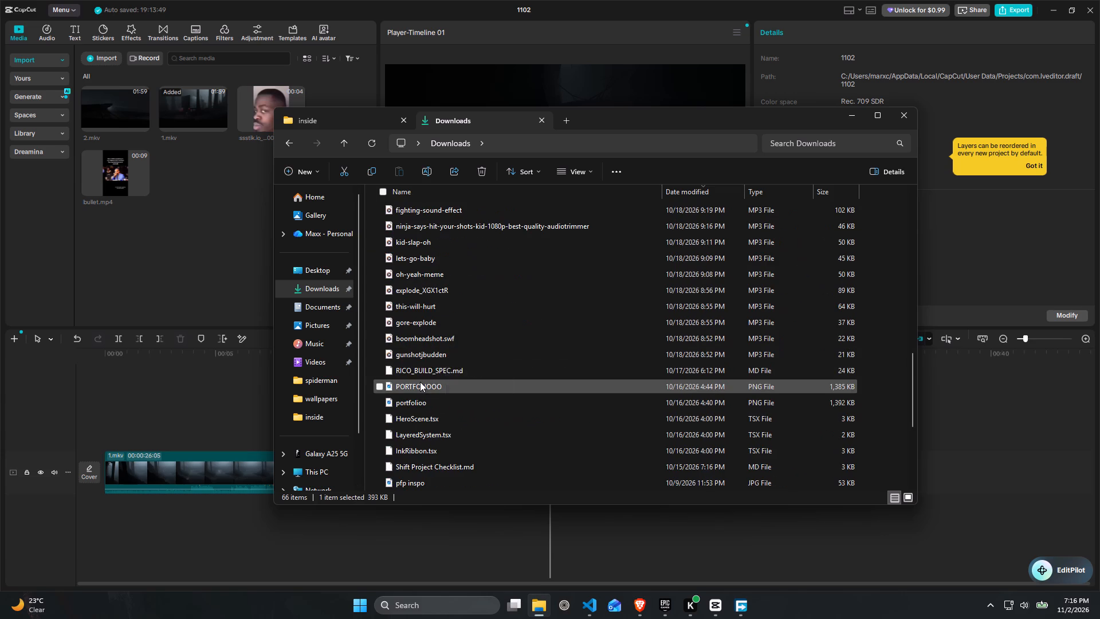
scroll(381, 383, down, 3)
scroll(472, 340, down, 2)
double_click(454, 416)
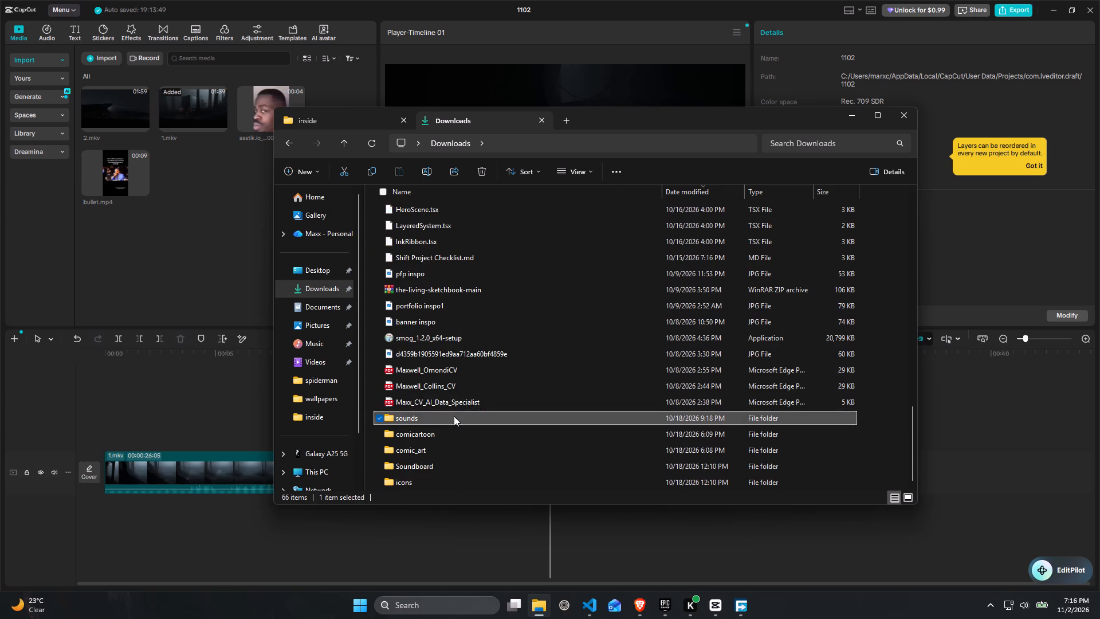
click(294, 142)
Preview the engineer_no01_1 MP3 in Downloads and move the file into the sounds subfolder.
scroll(430, 220, up, 11)
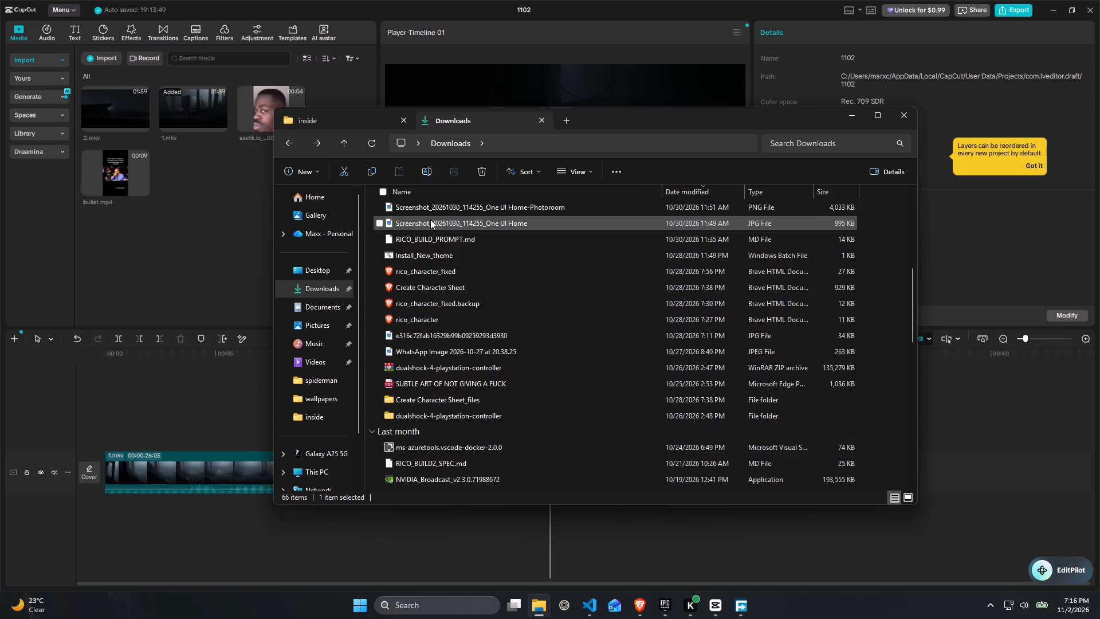
scroll(430, 220, up, 10)
double_click(430, 226)
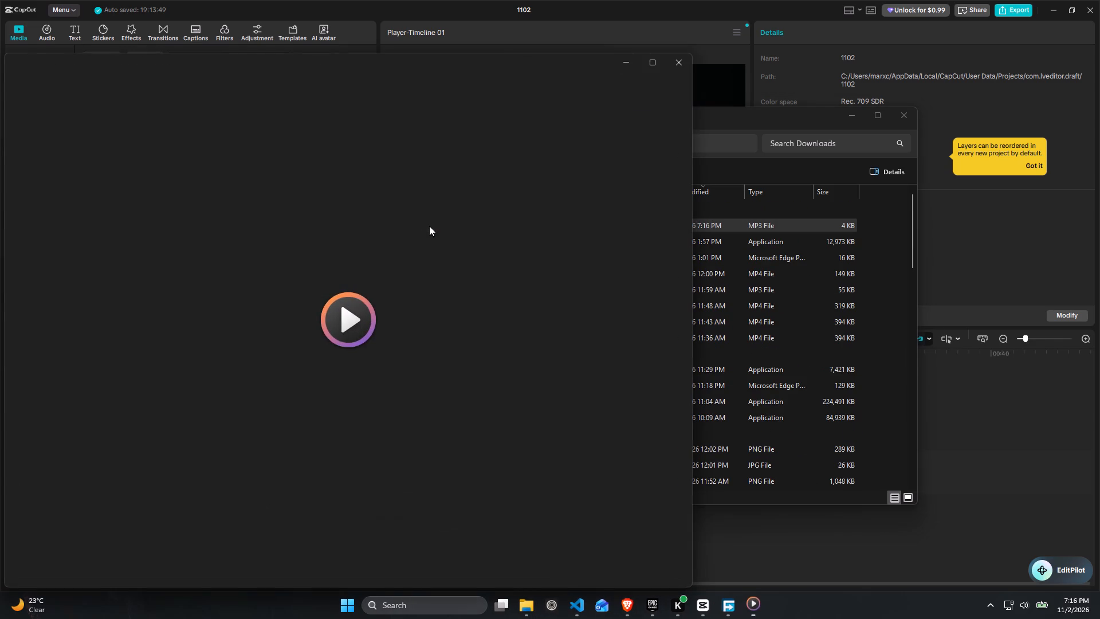
click(670, 64)
key(ctrl+x)
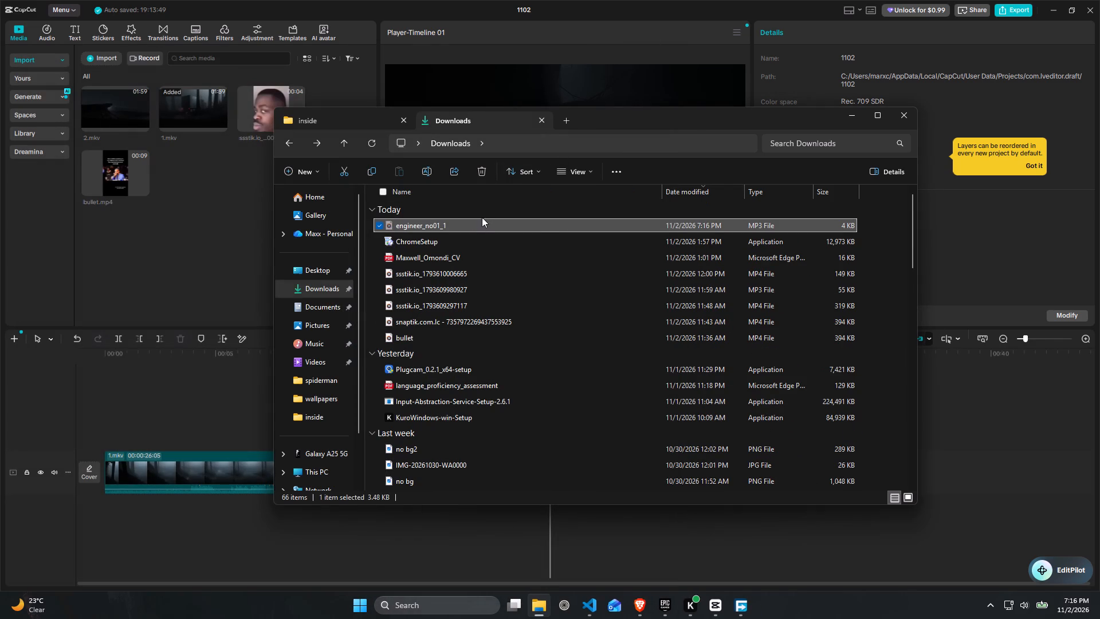
scroll(544, 234, down, 12)
scroll(541, 261, up, 1)
scroll(541, 261, down, 8)
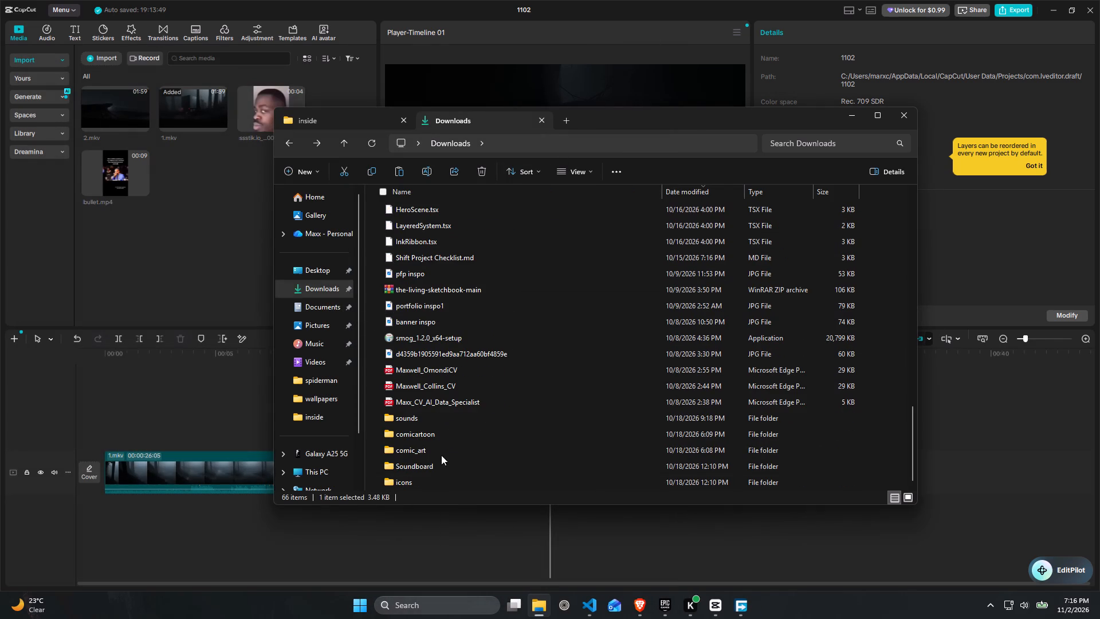
click(443, 407)
double_click(435, 417)
click(810, 289)
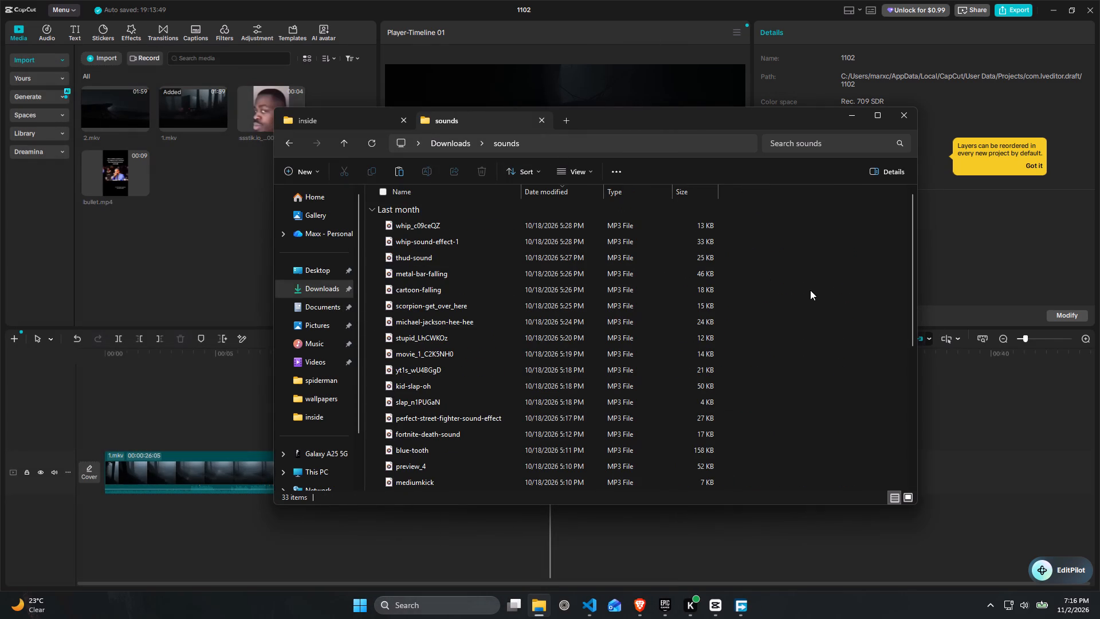
key(ctrl+v)
Import engineer_no01_1.mp3 into the CapCut project, place it under the 1.mkv clip at about 00:00:20:03, and play it back.
drag(412, 224, 238, 231)
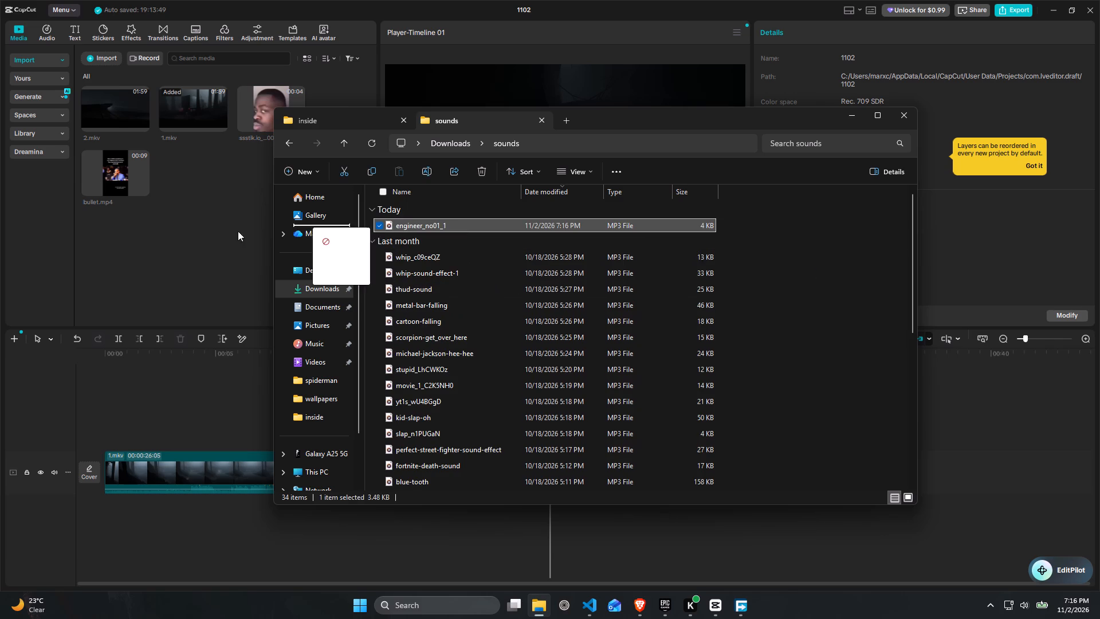
drag(238, 231, 167, 237)
drag(183, 171, 546, 514)
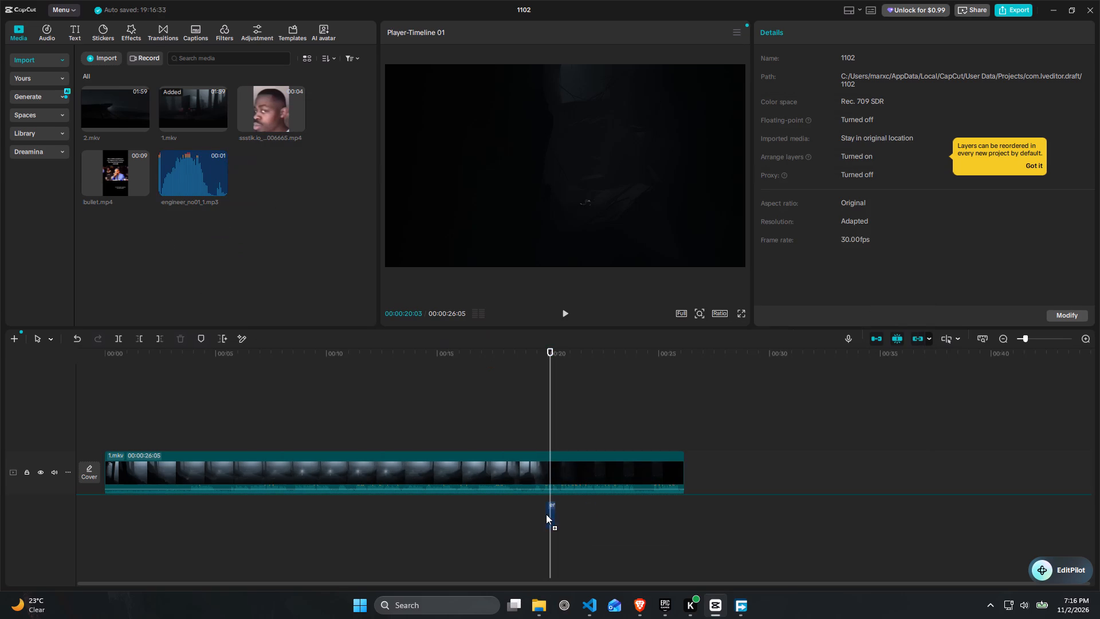
drag(546, 514, 548, 511)
key(space)
key(space)
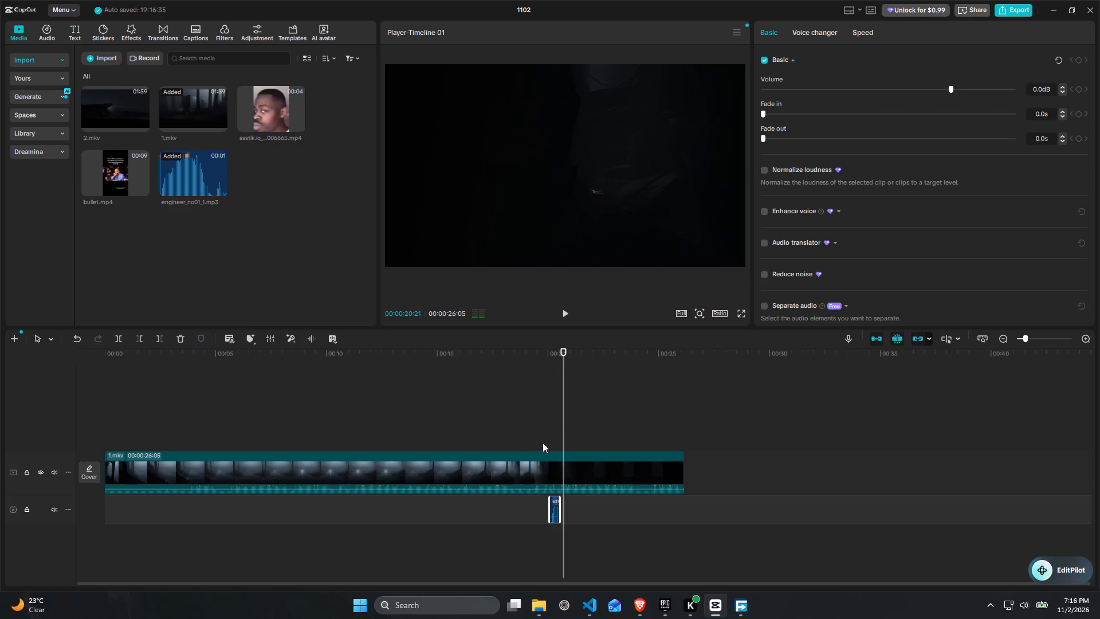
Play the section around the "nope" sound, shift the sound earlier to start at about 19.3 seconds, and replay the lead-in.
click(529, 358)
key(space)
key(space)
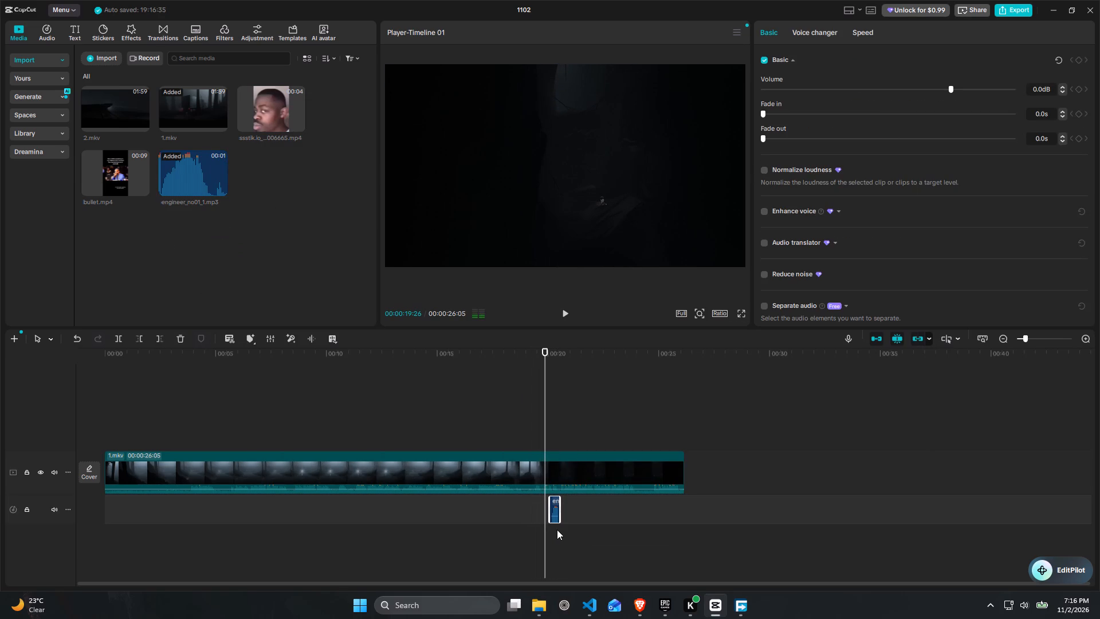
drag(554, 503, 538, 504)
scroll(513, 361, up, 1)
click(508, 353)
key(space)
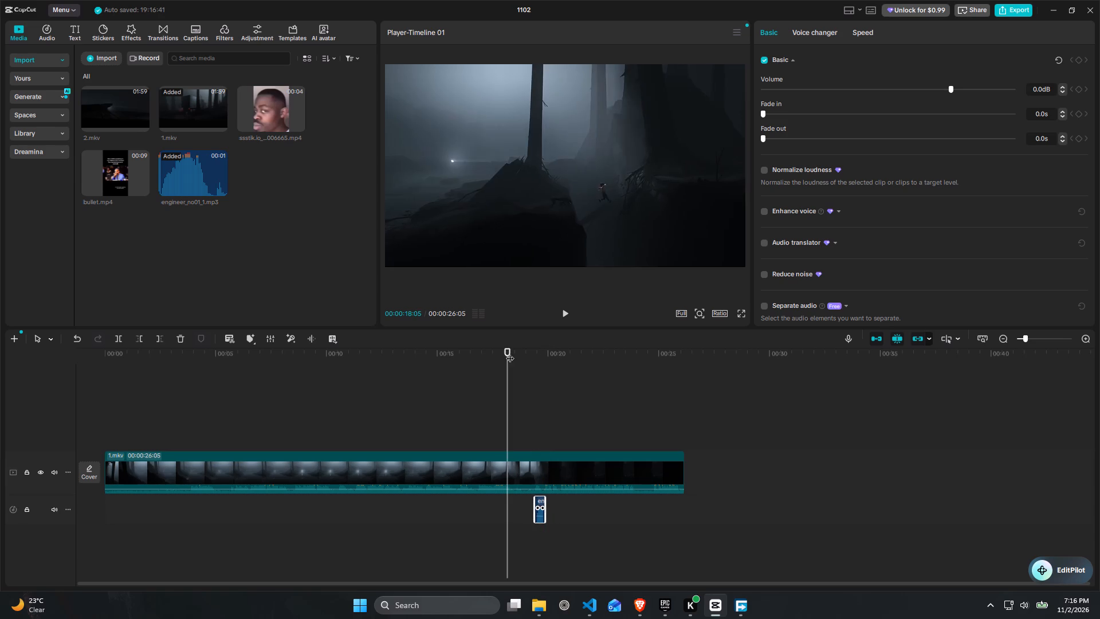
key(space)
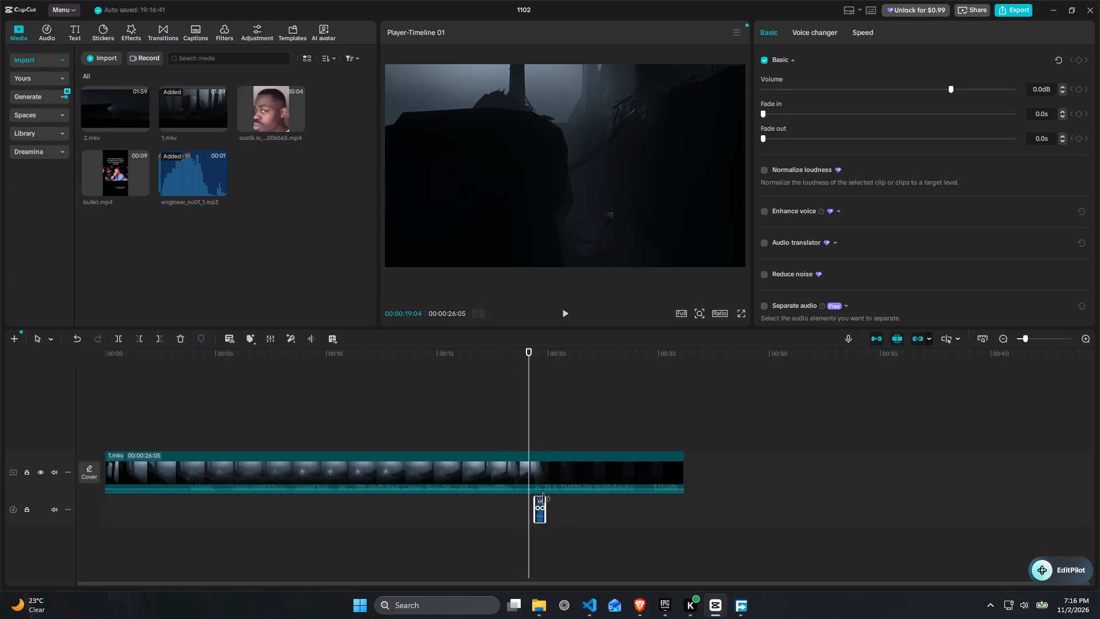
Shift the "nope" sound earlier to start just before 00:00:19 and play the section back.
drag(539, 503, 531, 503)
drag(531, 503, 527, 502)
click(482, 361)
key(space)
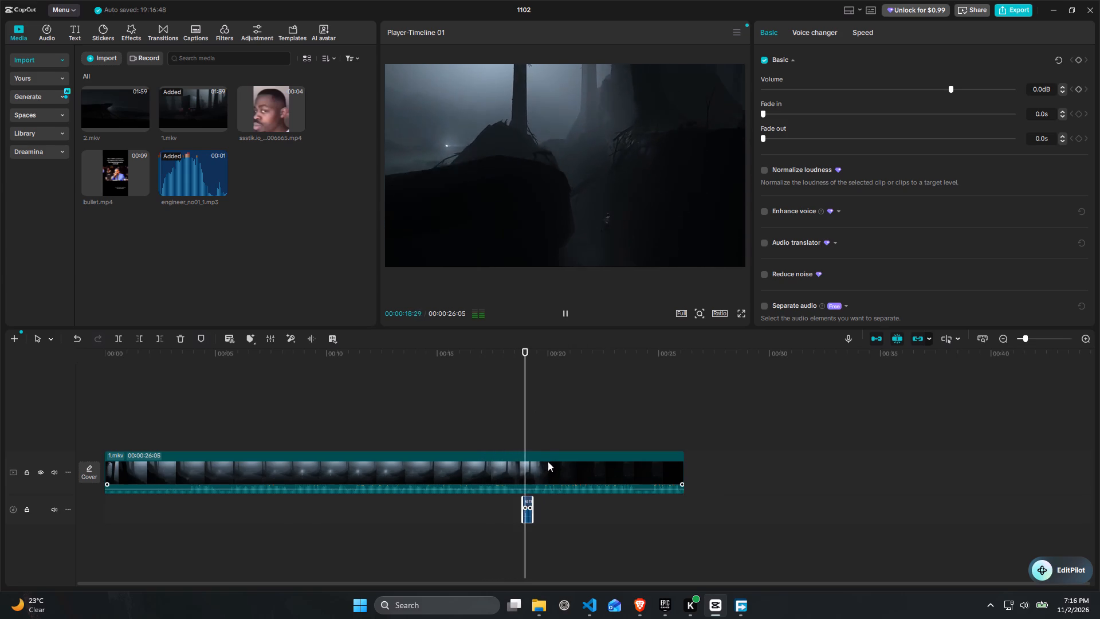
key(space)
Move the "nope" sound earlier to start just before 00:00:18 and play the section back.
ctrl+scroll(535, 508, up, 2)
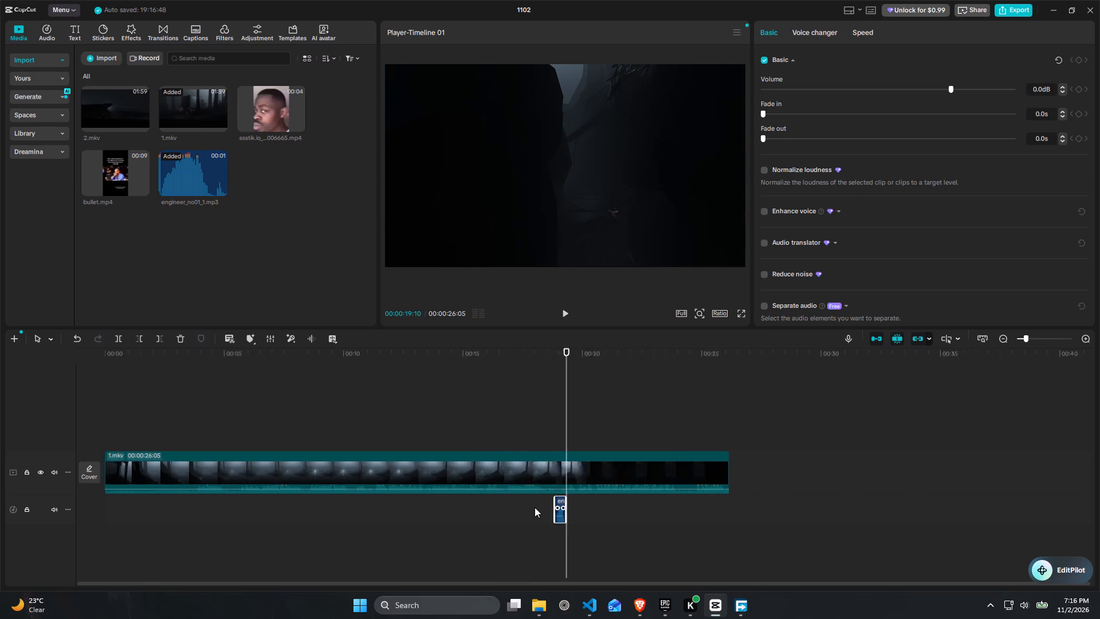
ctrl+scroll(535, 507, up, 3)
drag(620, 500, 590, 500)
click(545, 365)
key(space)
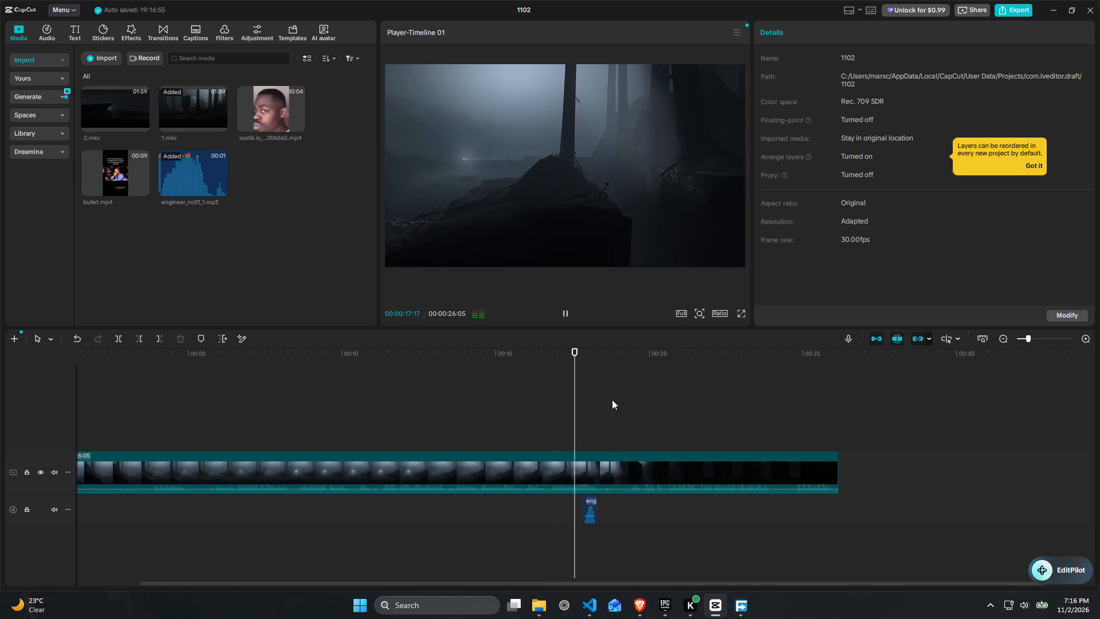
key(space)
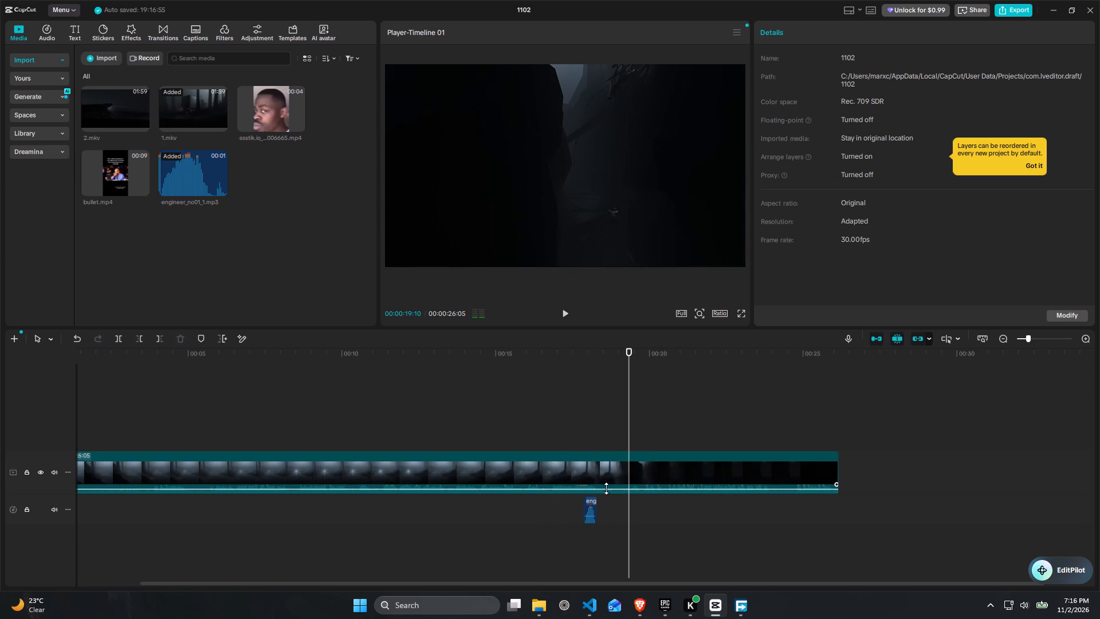
Move the "nope" sound to start at about 18.5 seconds and play the section back to check its timing.
drag(592, 501, 614, 502)
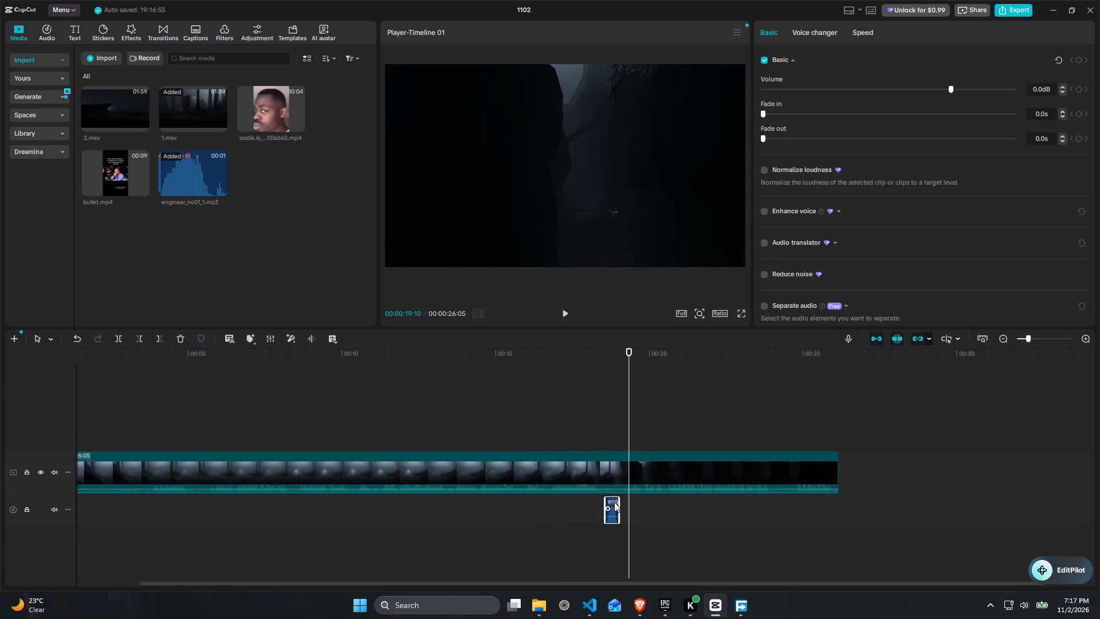
drag(614, 502, 613, 502)
click(587, 350)
key(space)
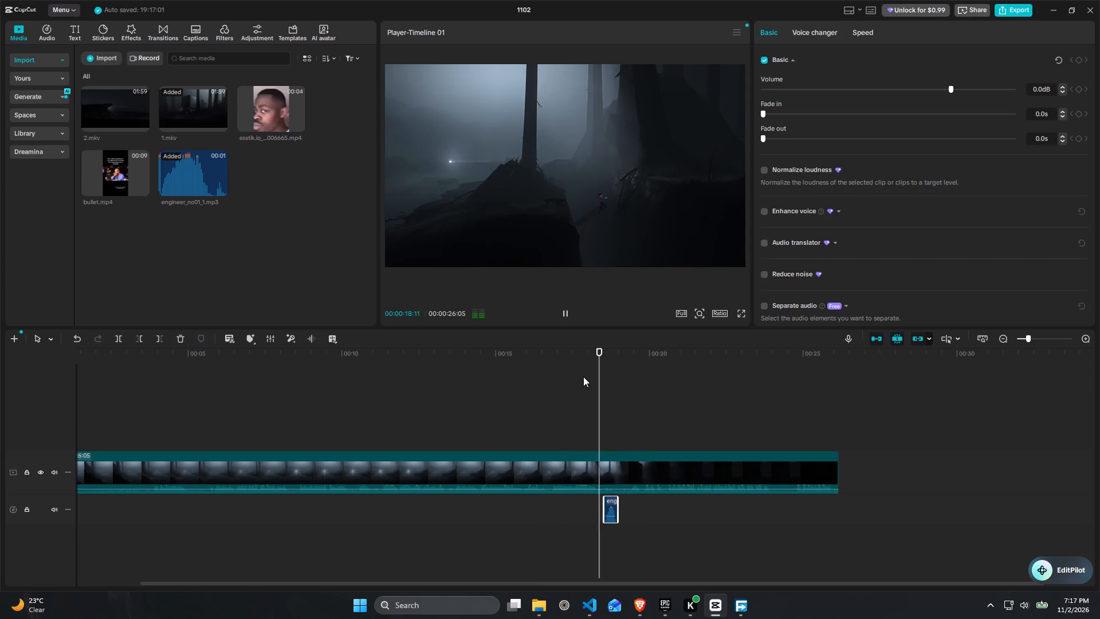
key(space)
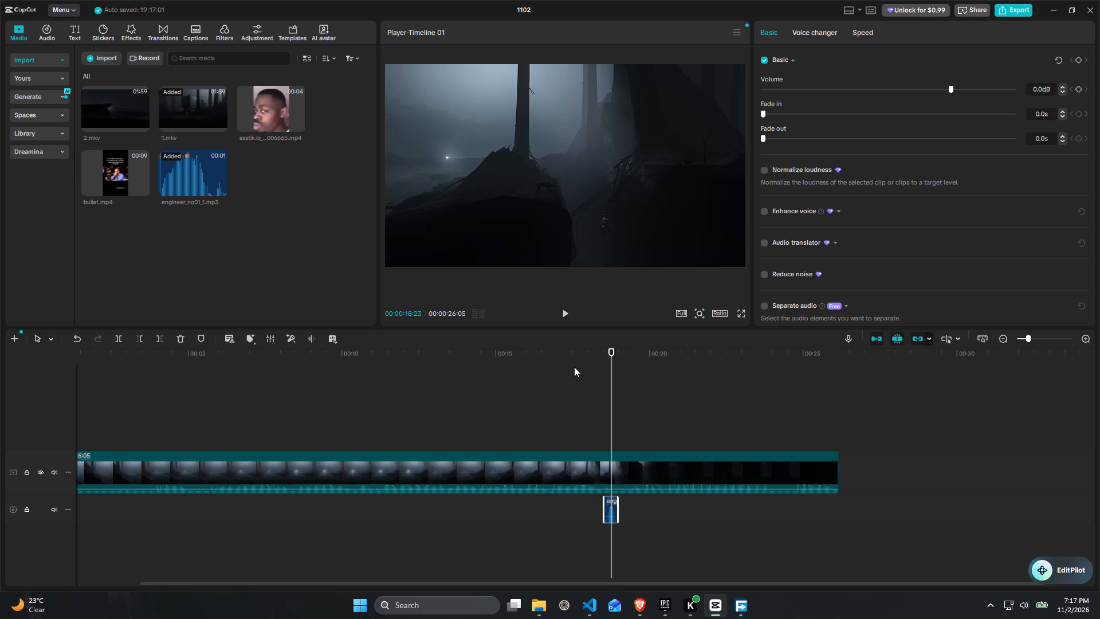
click(573, 361)
key(space)
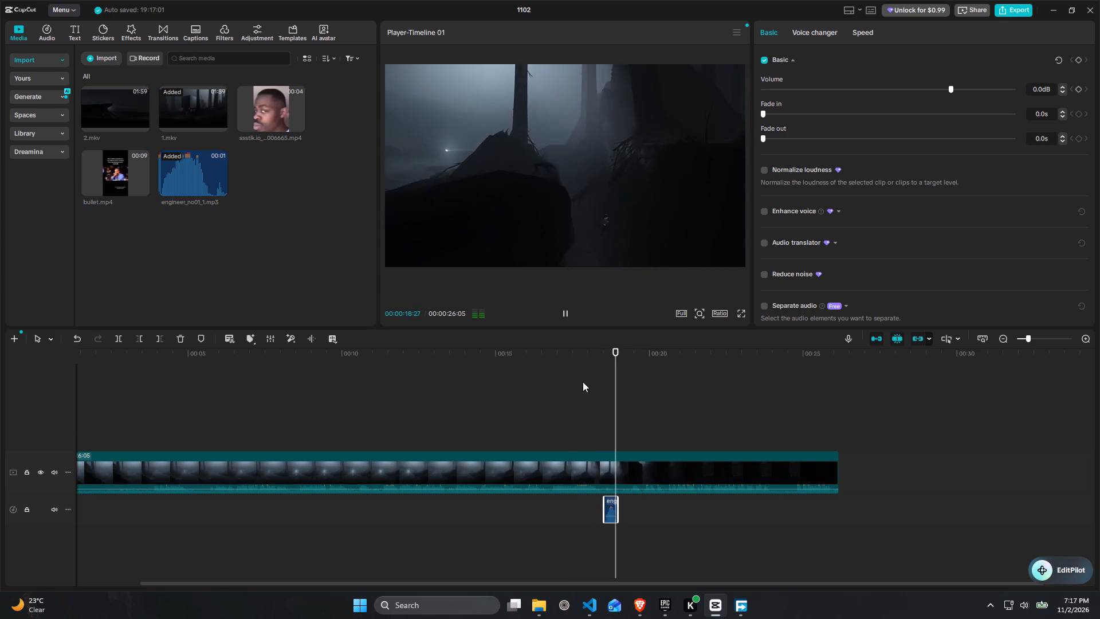
key(space)
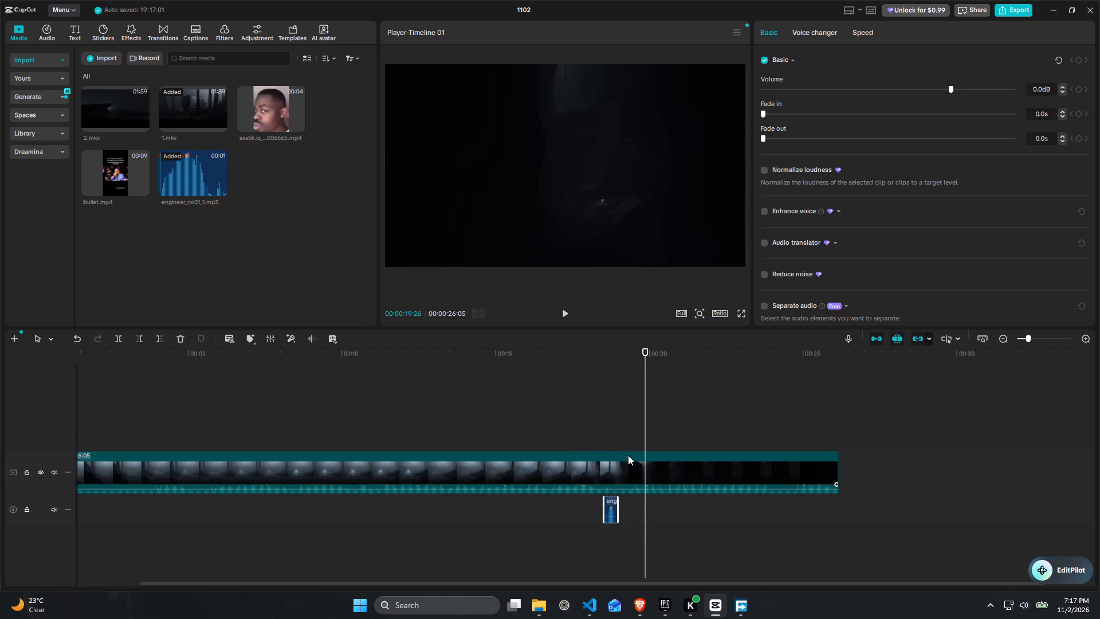
Look through the MP3 files in the sounds folder for another sound effect.
click(544, 606)
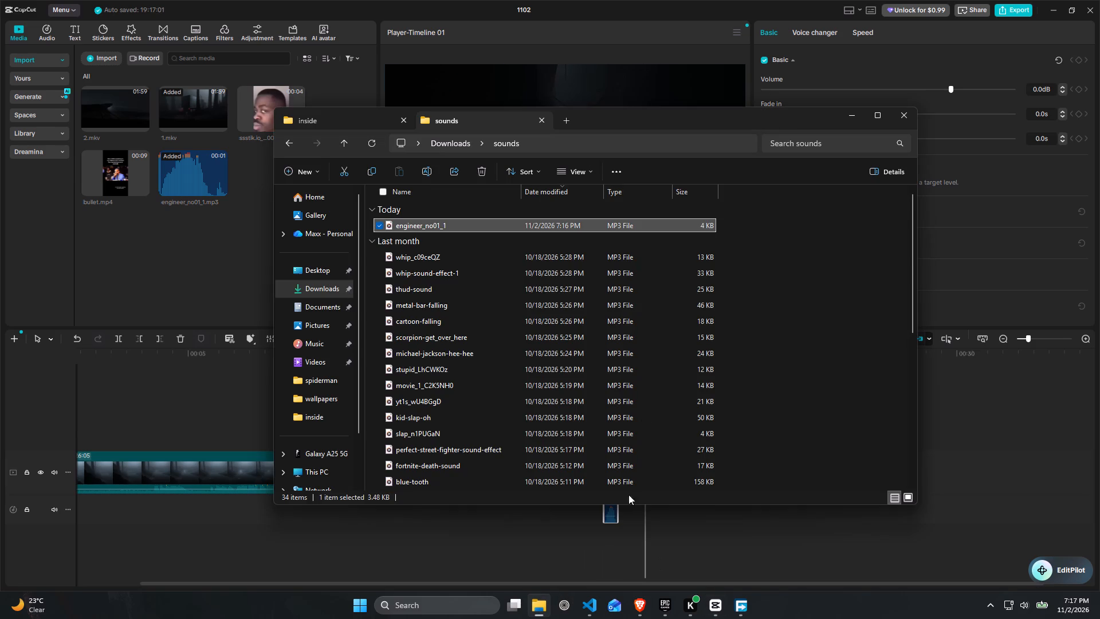
scroll(497, 303, down, 6)
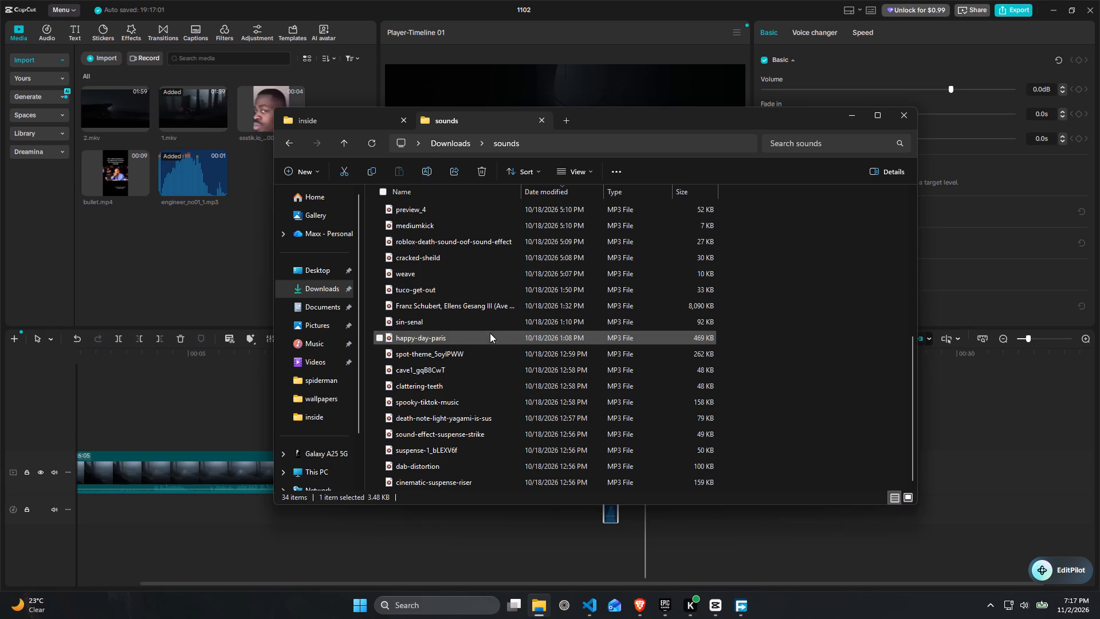
scroll(457, 340, down, 4)
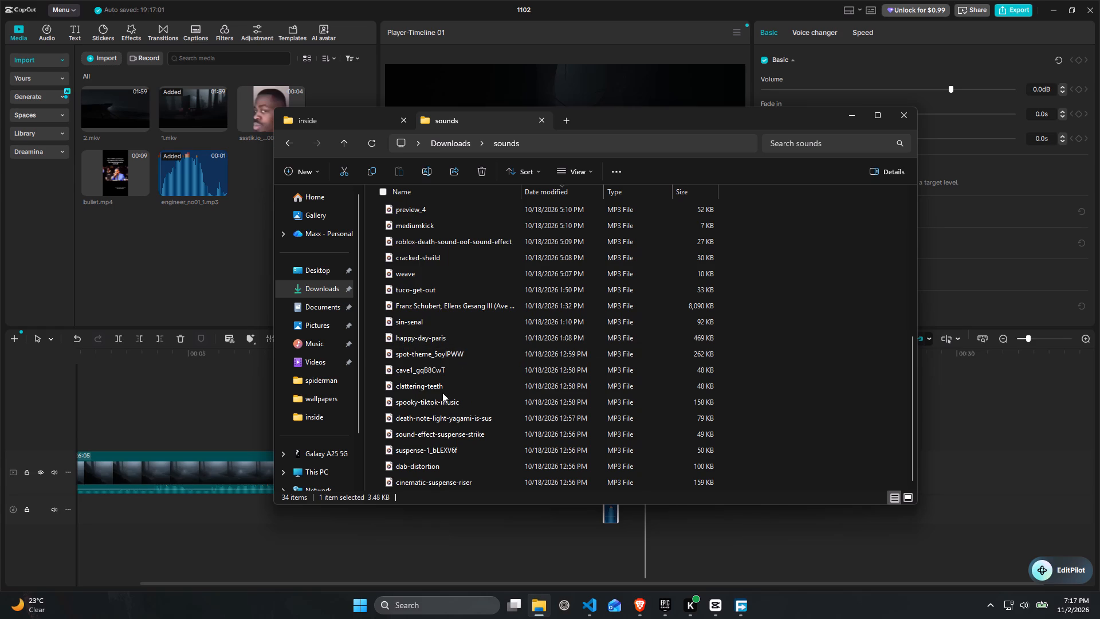
scroll(440, 299, up, 1)
Switch to the Myinstants page in Brave and search for "suspense" sounds.
click(642, 609)
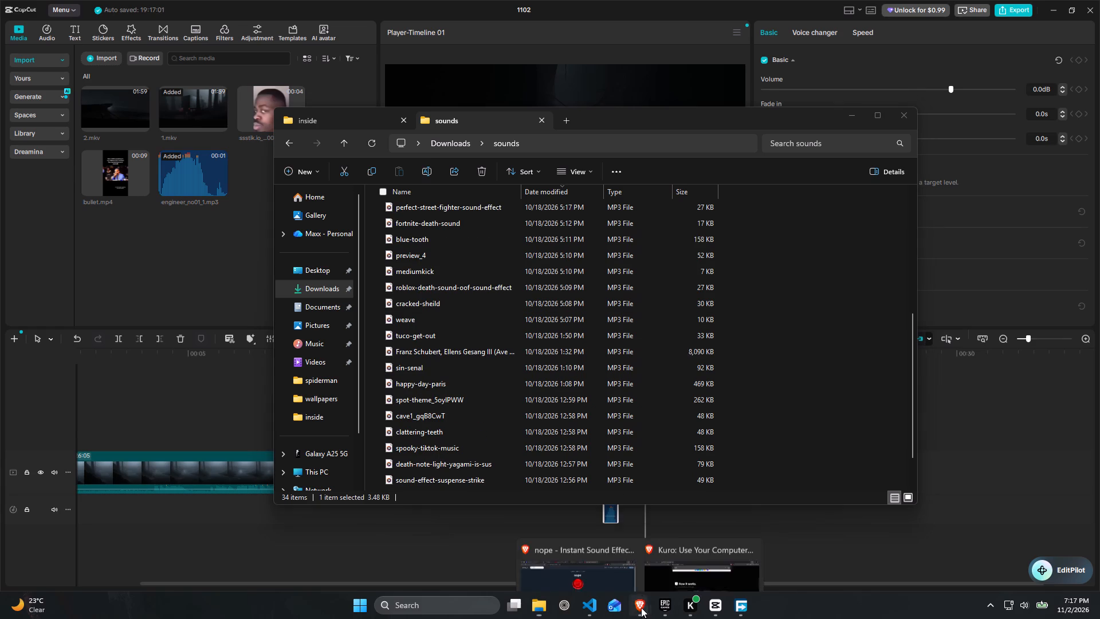
click(577, 532)
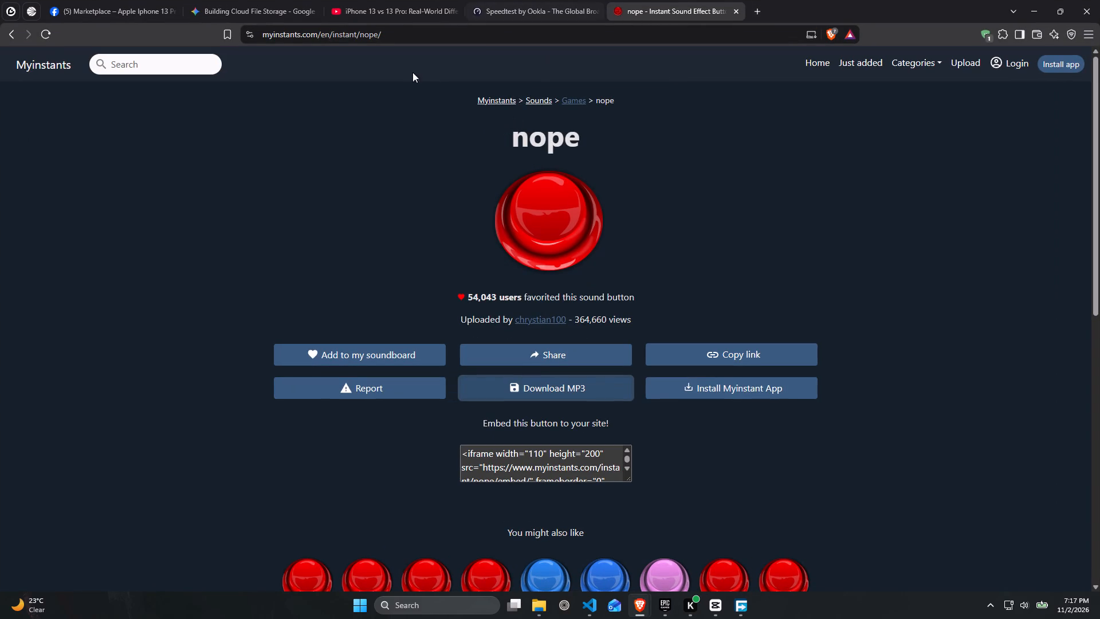
click(143, 68)
text(suspense)
key(Return)
Preview the first three suspense sounds and download the CINEMATIC SUSPENSE RISER MP3 to the Downloads folder.
click(311, 148)
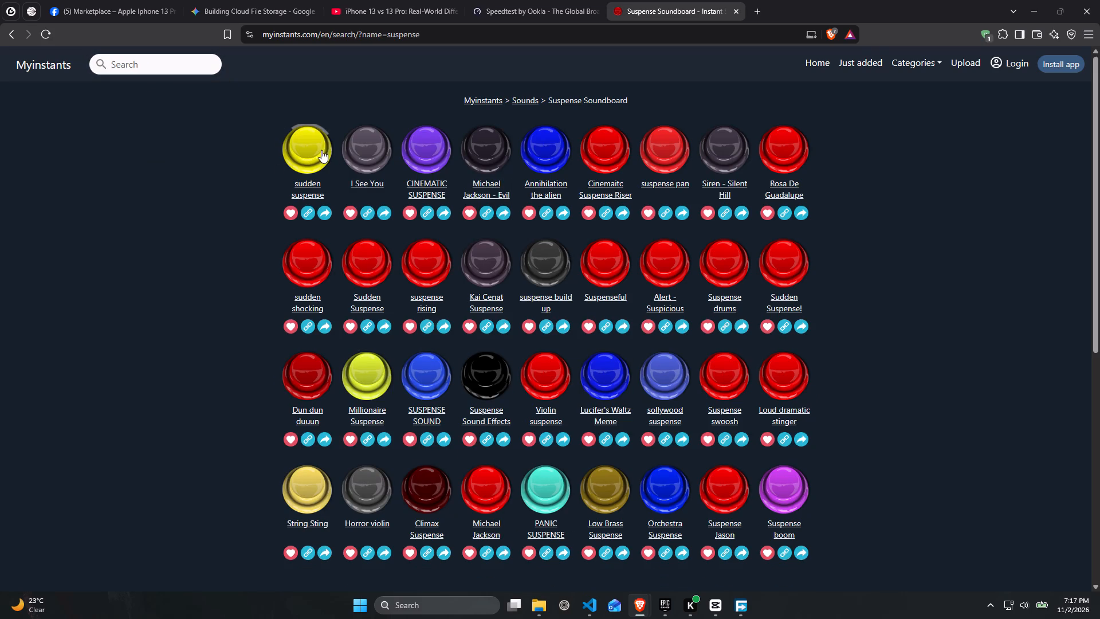
click(370, 153)
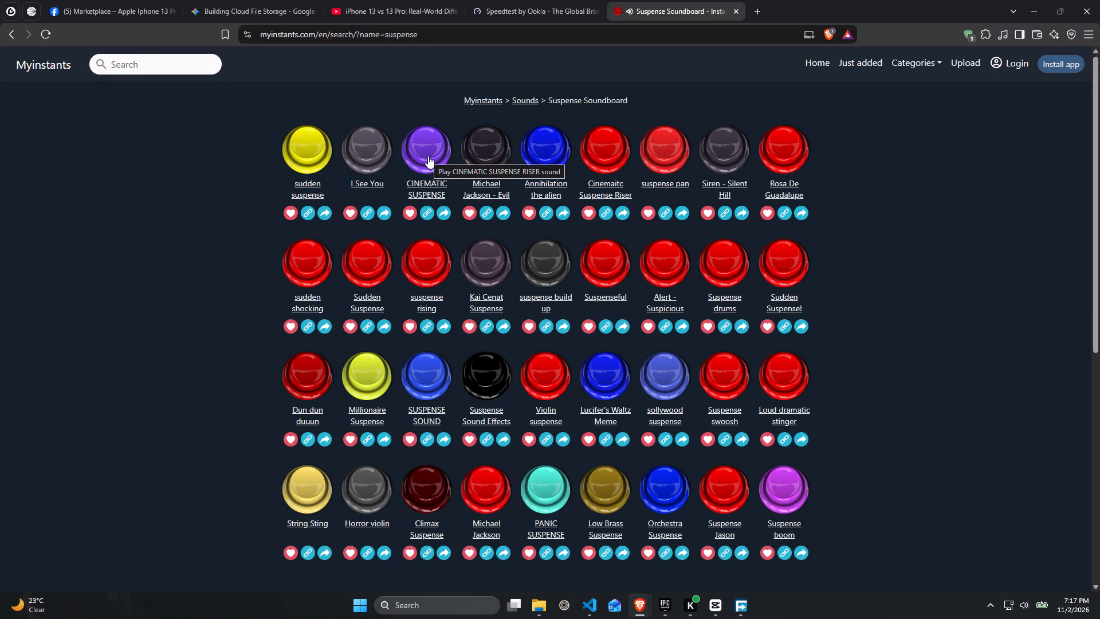
click(428, 156)
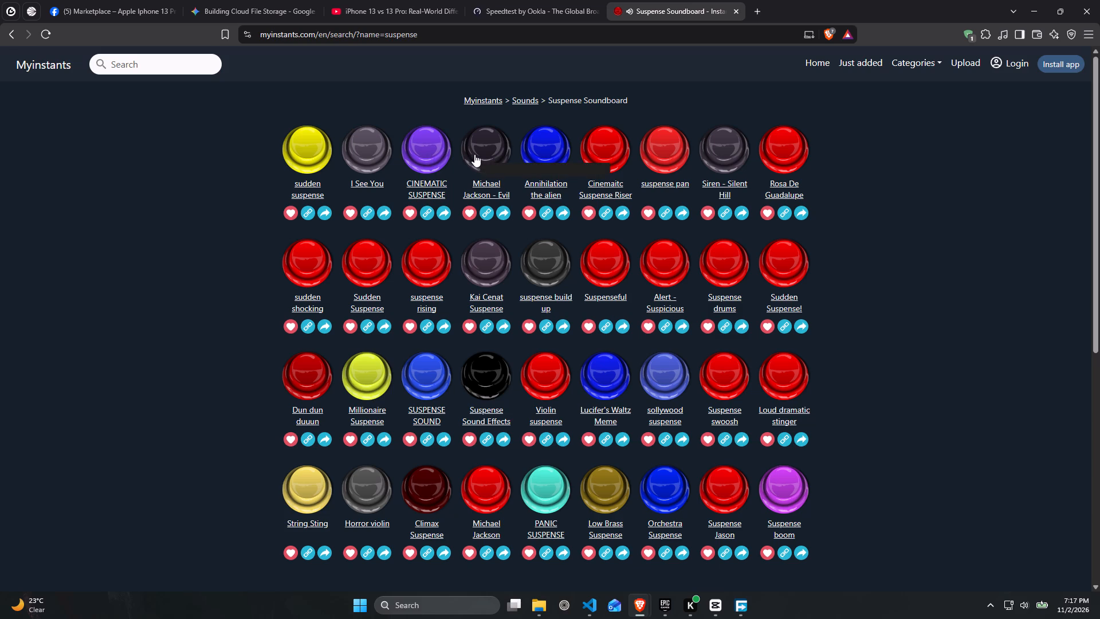
click(427, 187)
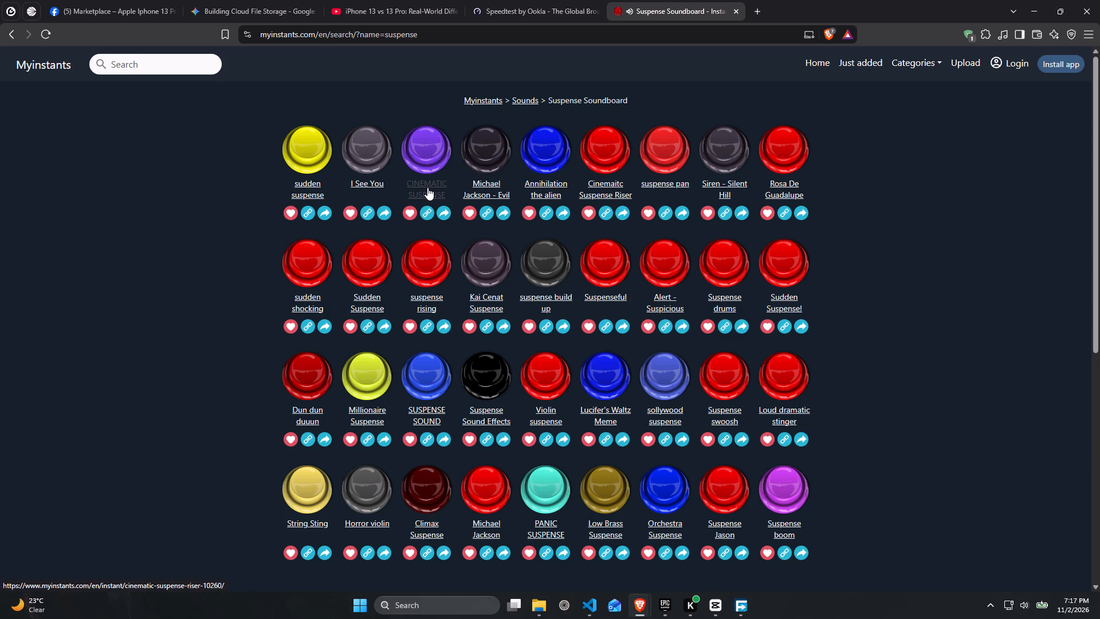
click(566, 395)
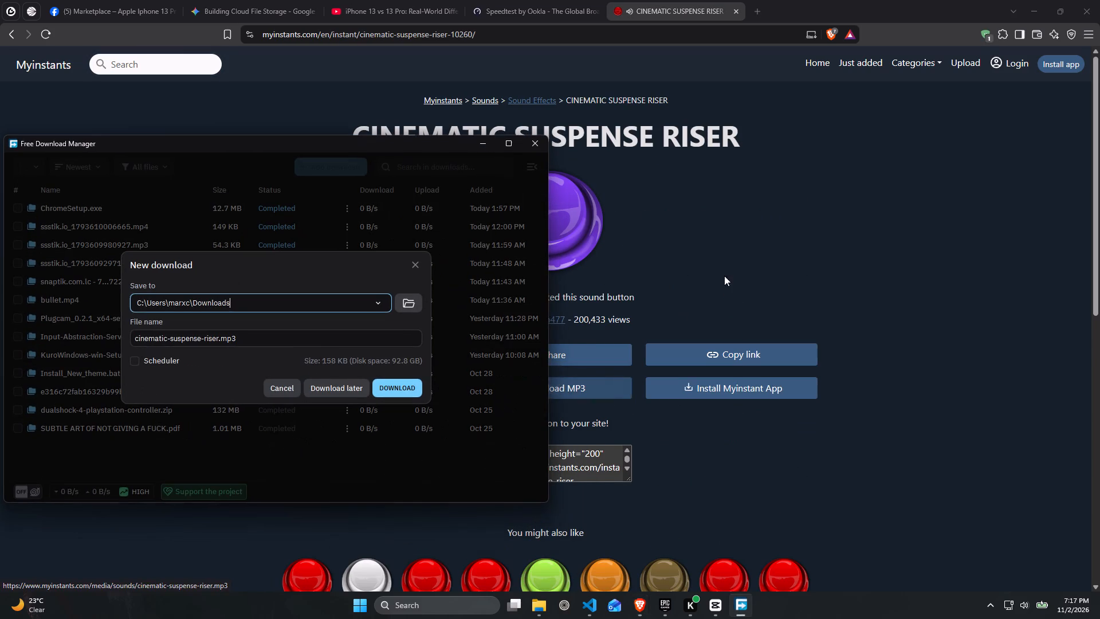
click(398, 391)
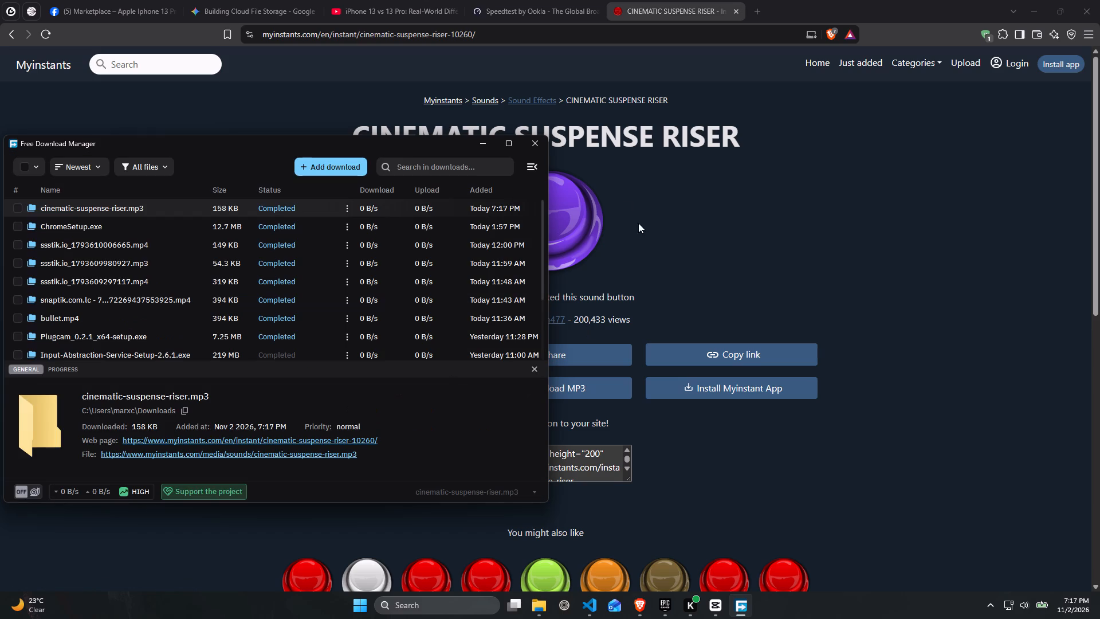
click(529, 145)
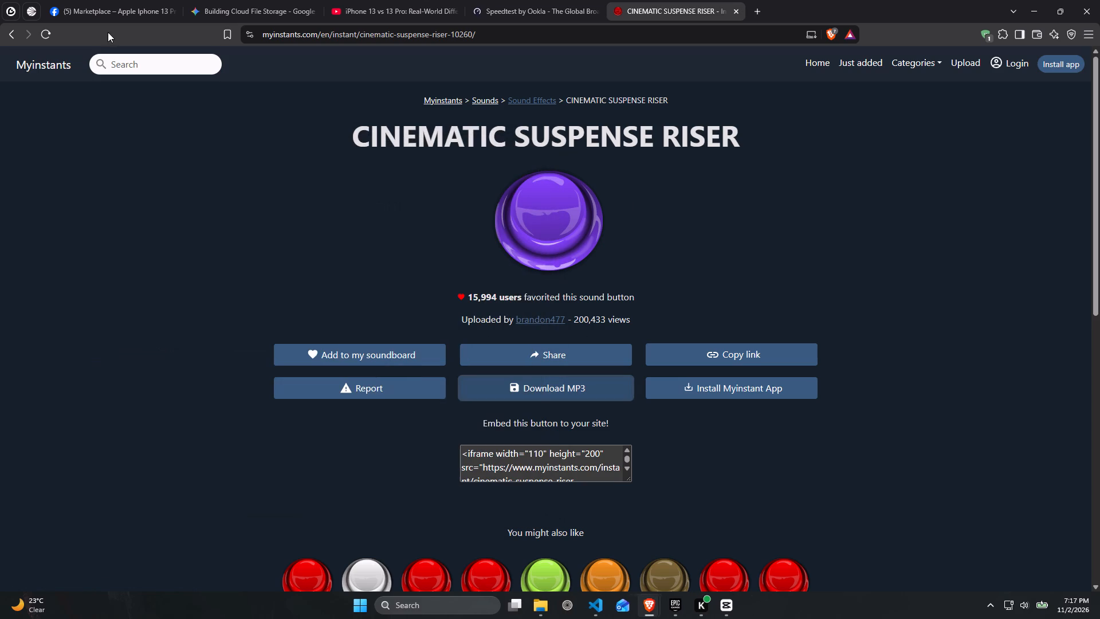
Return to the suspense results, preview the next few sounds, and download the "Annihilation the alien" MP3 to the Downloads folder.
click(8, 35)
click(486, 145)
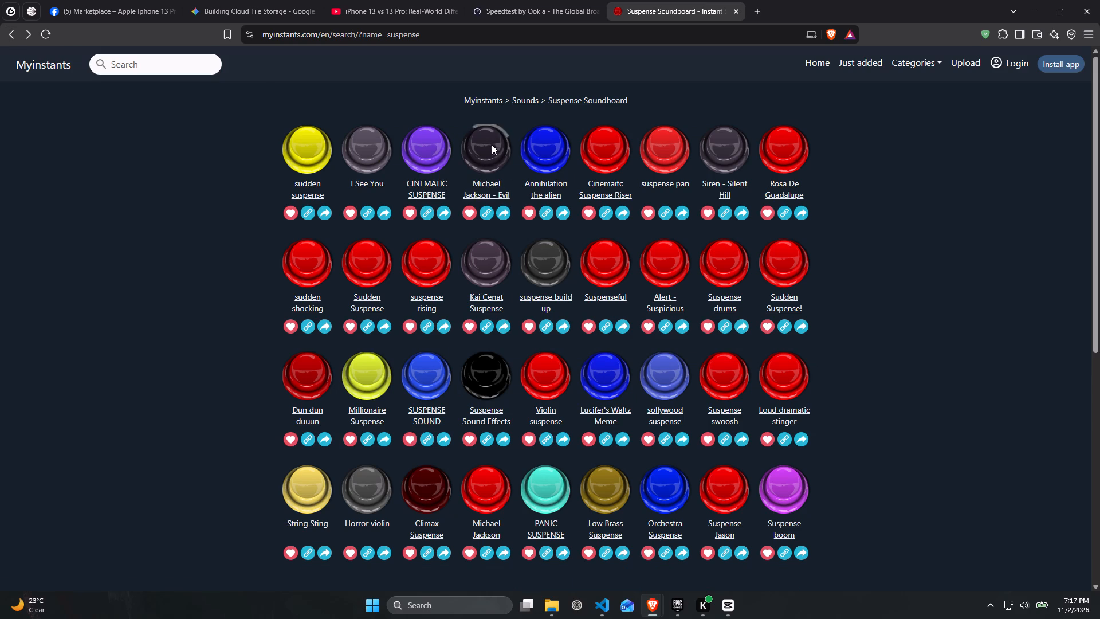
click(551, 147)
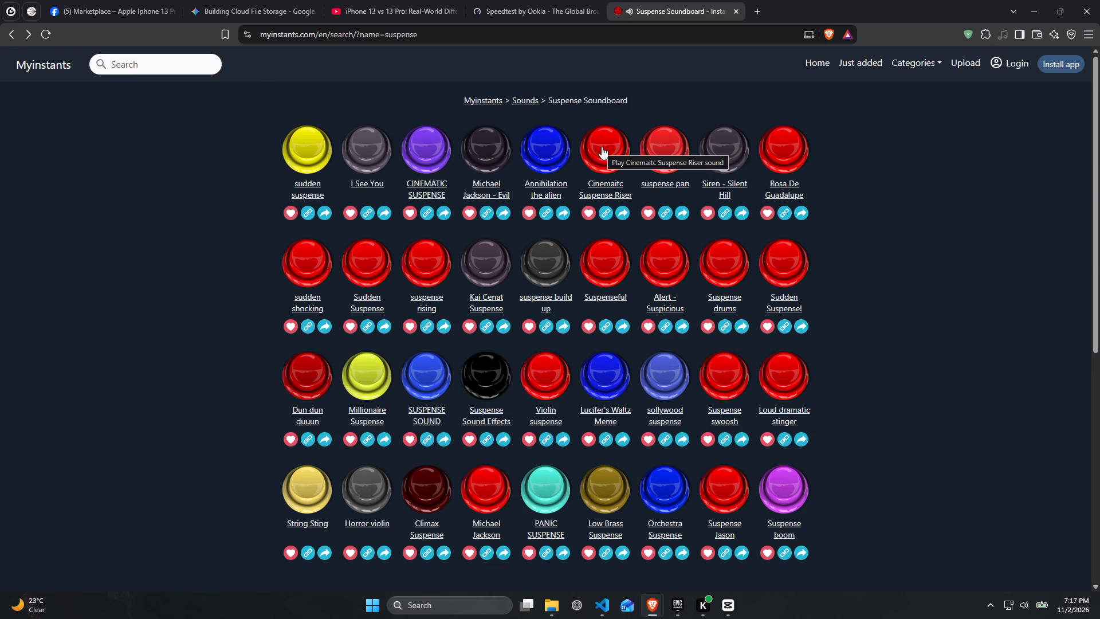
click(602, 147)
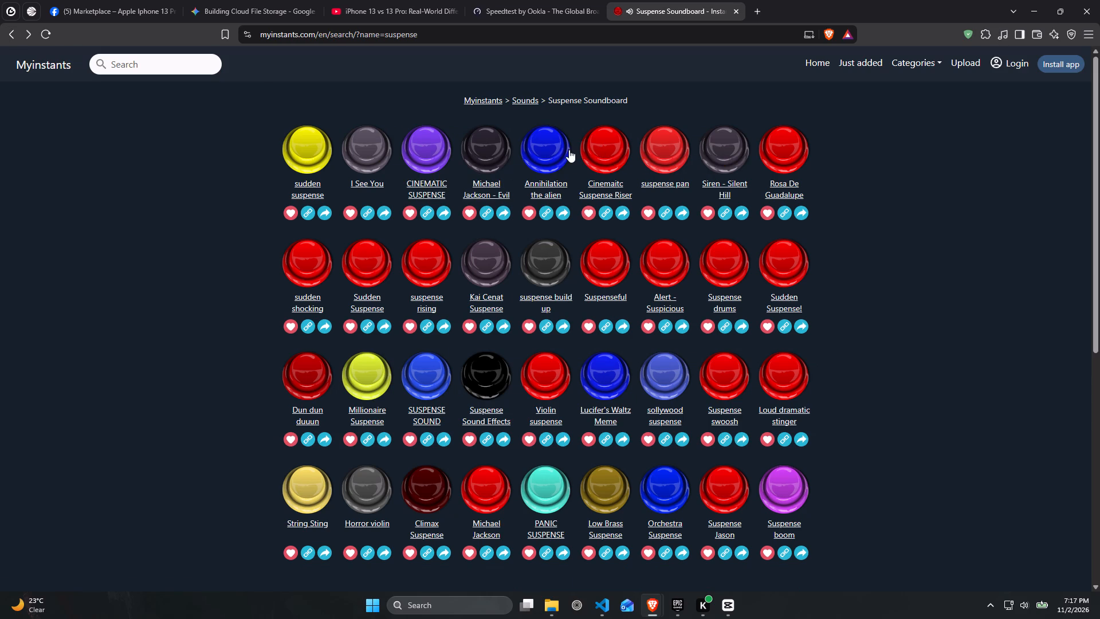
click(552, 144)
click(552, 183)
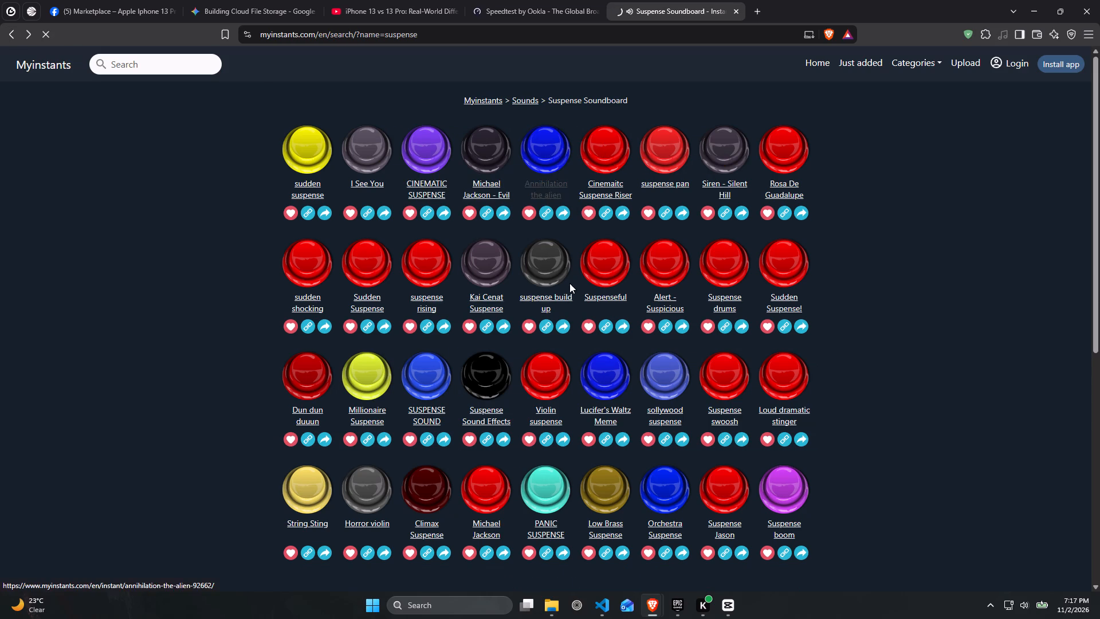
click(559, 440)
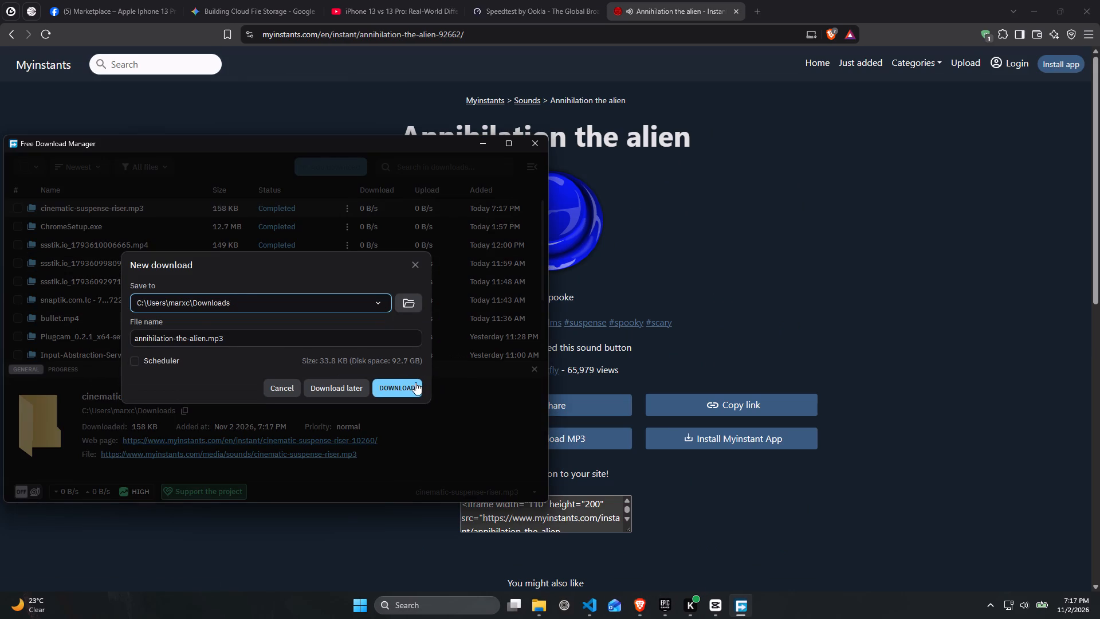
click(400, 385)
click(484, 147)
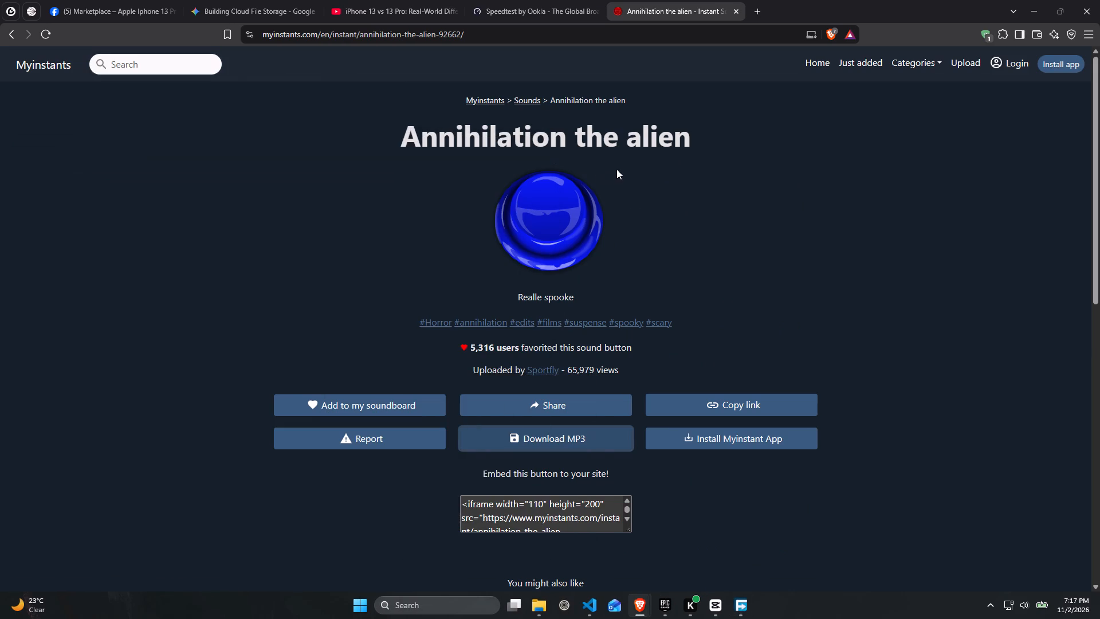
Go back to the suspense results and listen to more sounds, including Cinemaitc Suspense Riser, suspense pan, Rosa De Guadalupe and sudden suspense.
click(14, 33)
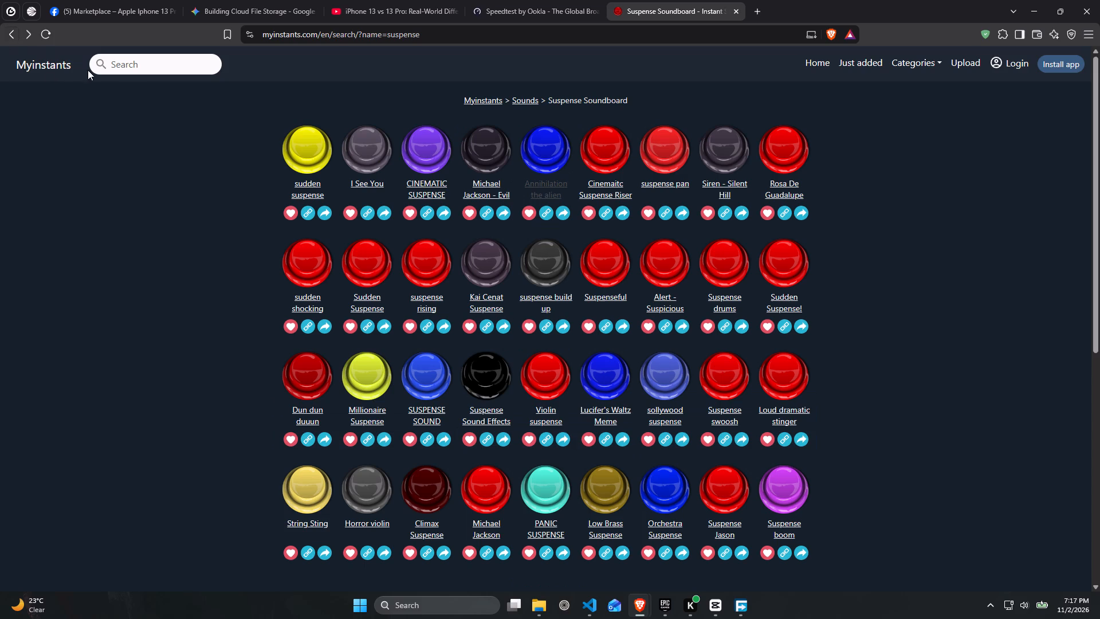
click(620, 140)
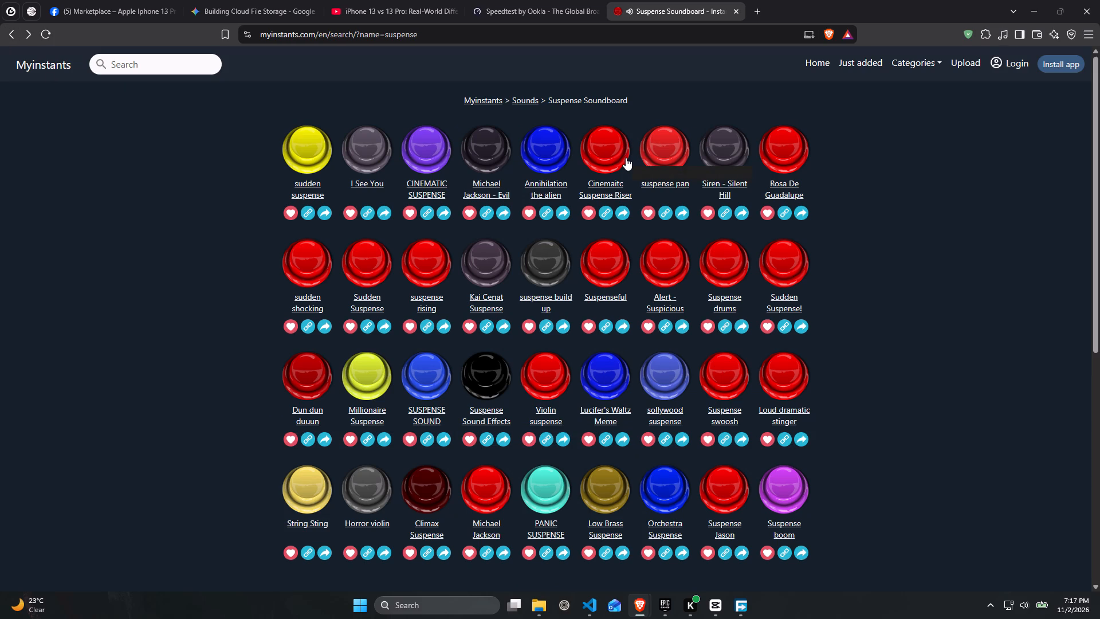
click(661, 154)
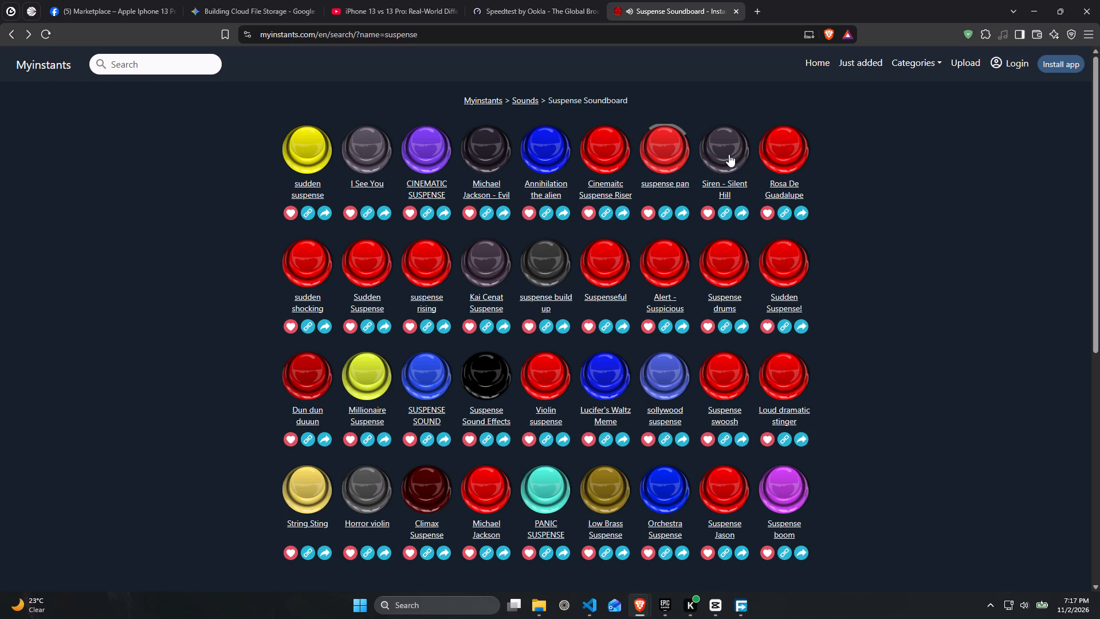
click(774, 150)
click(1040, 7)
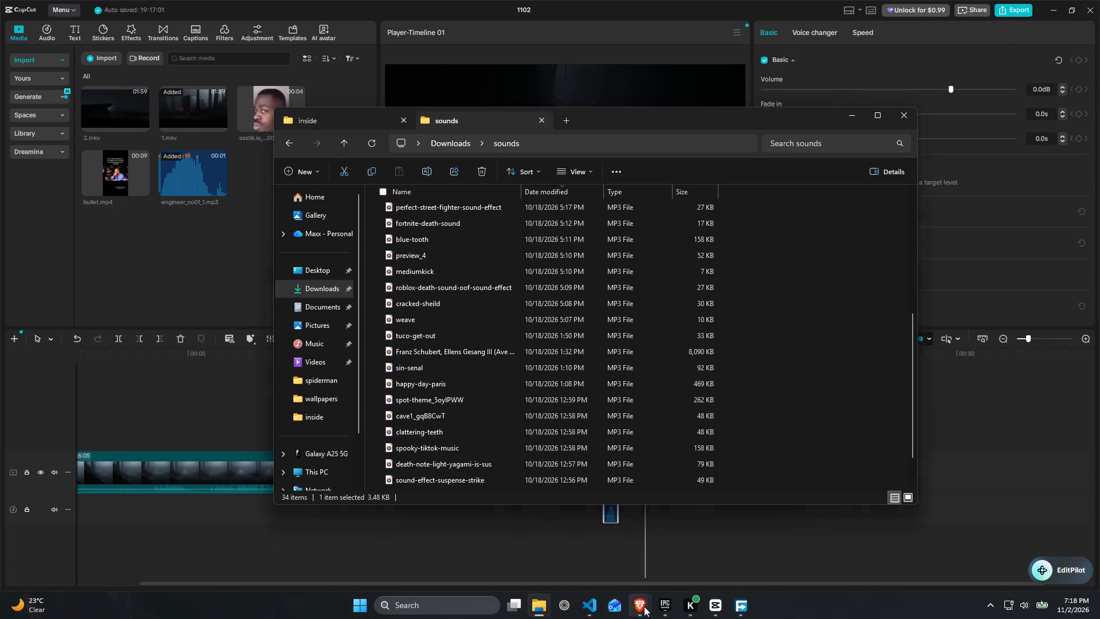
click(645, 606)
click(591, 550)
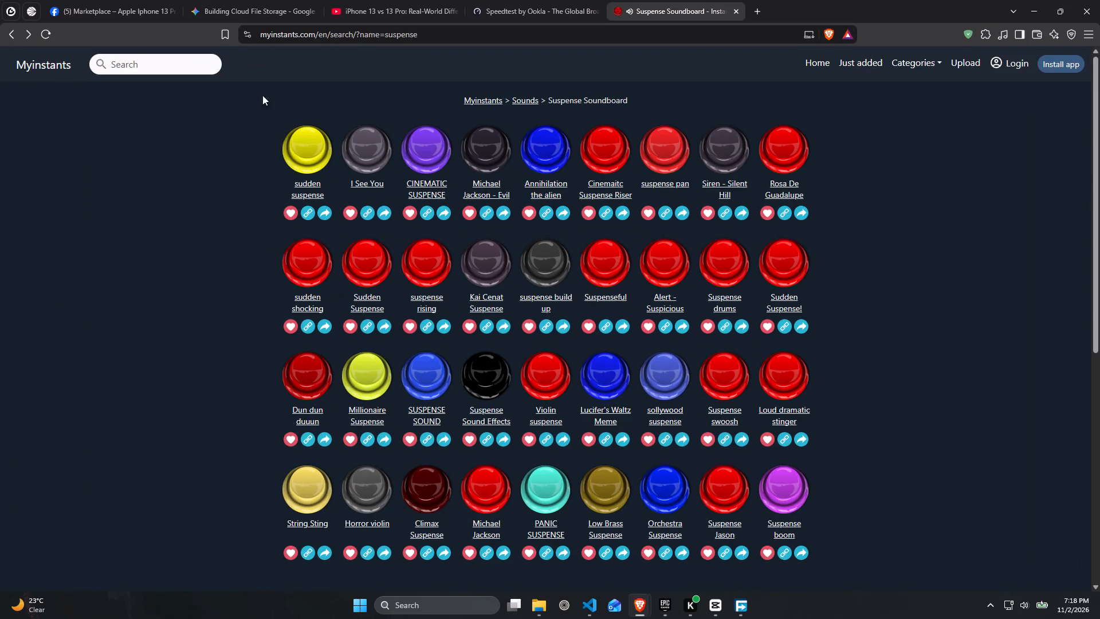
scroll(223, 247, down, 5)
scroll(252, 277, up, 5)
click(302, 169)
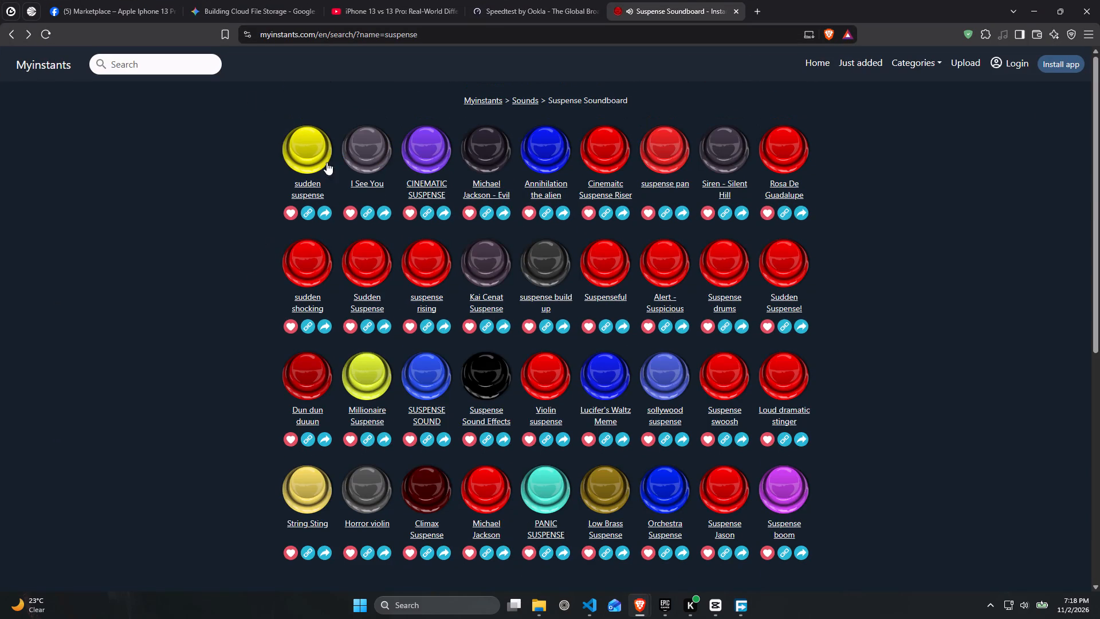
Switch back to the CapCut project, clearing the browser and the sounds folder window out of the way.
click(1038, 0)
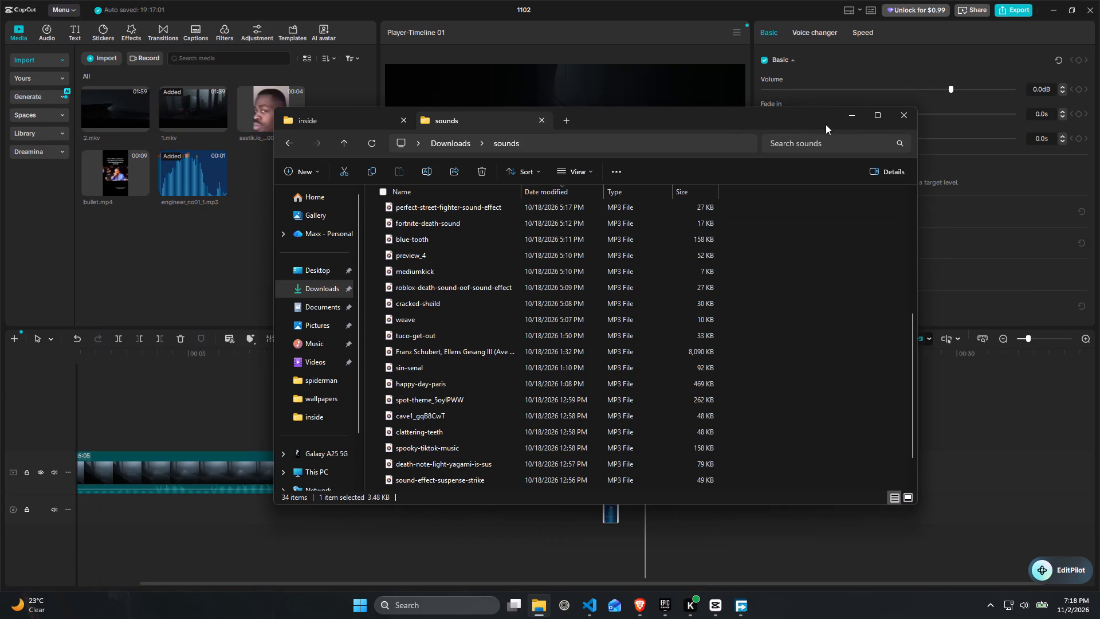
click(841, 116)
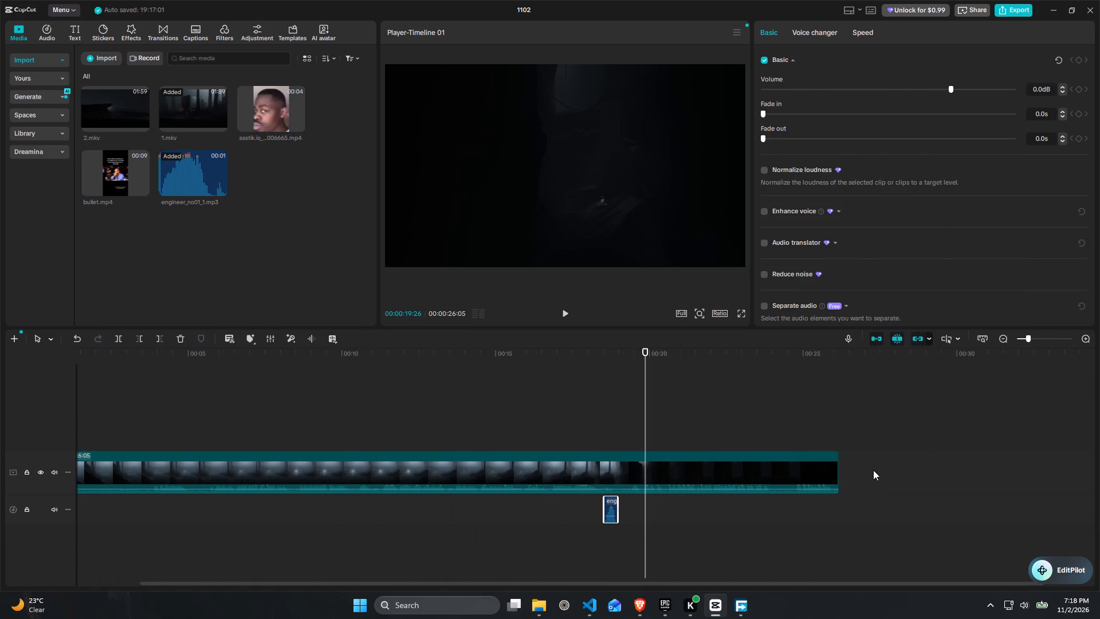
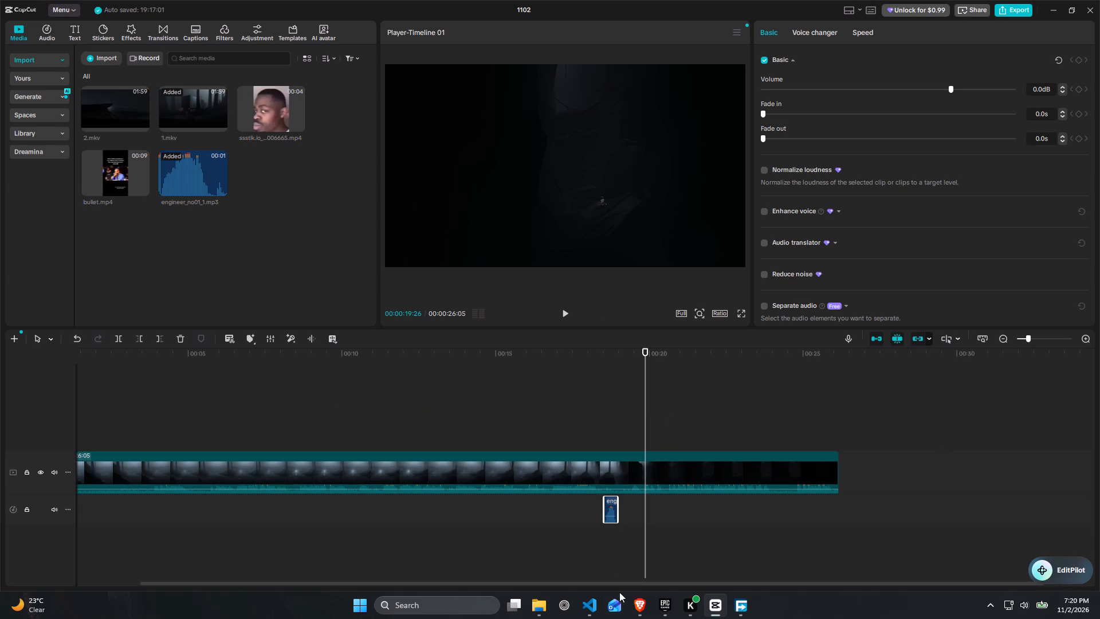
Import the cinematic-suspense-riser MP3 from the Downloads folder into the CapCut project media.
click(541, 611)
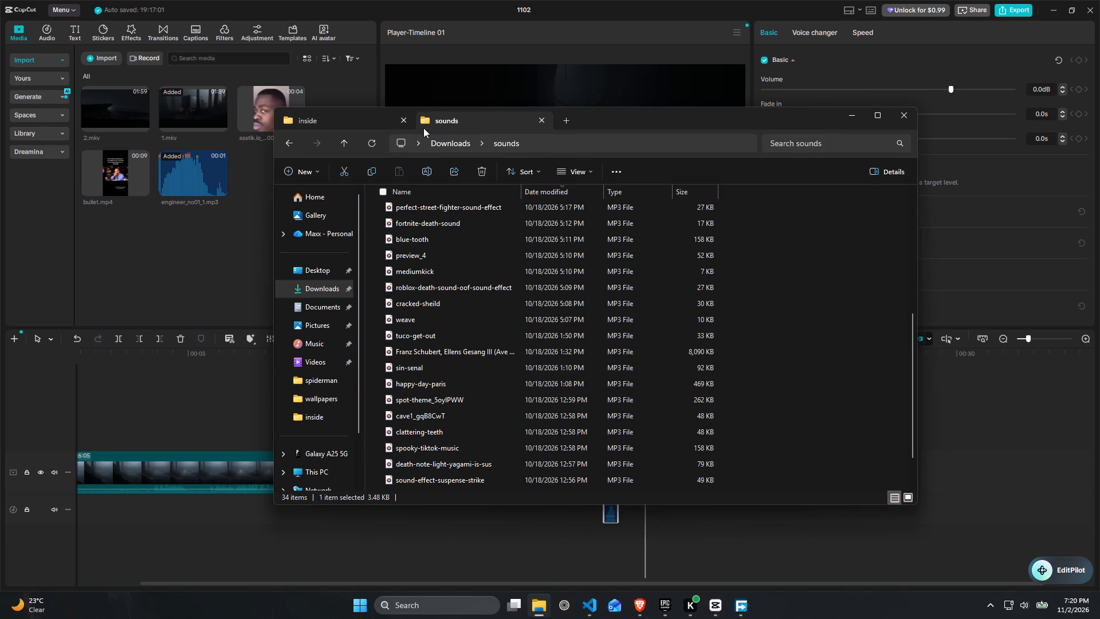
click(570, 124)
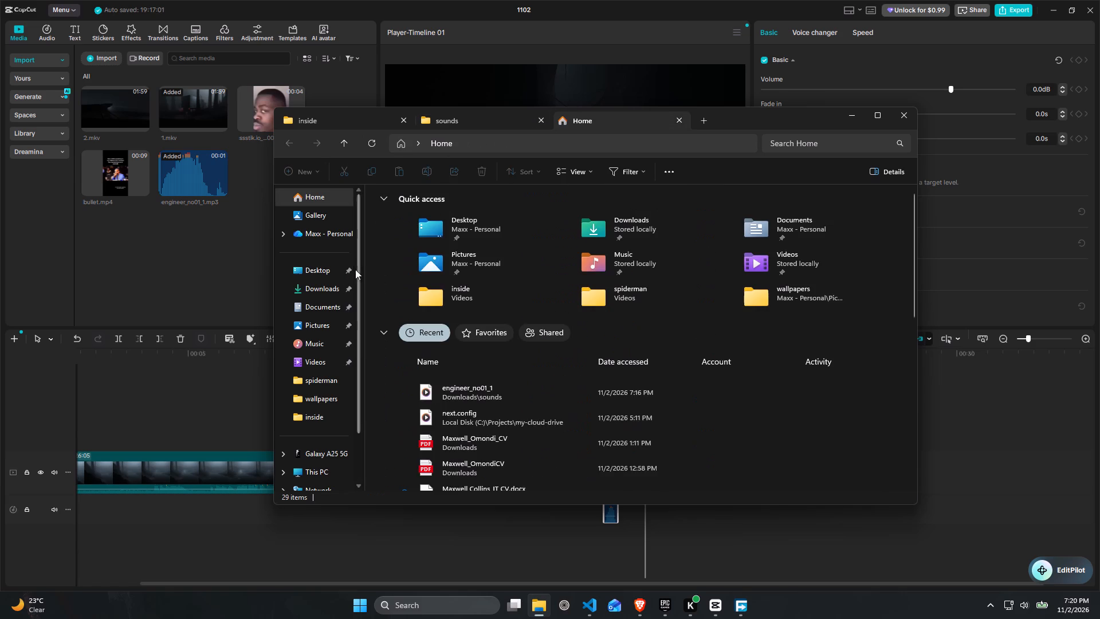
click(326, 287)
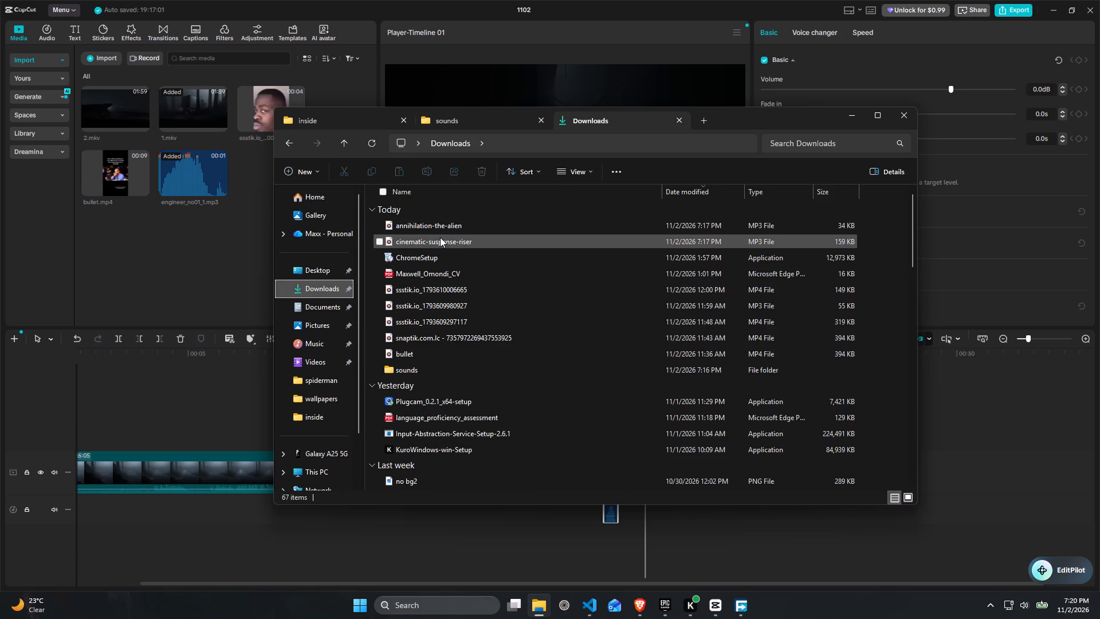
drag(438, 241, 210, 271)
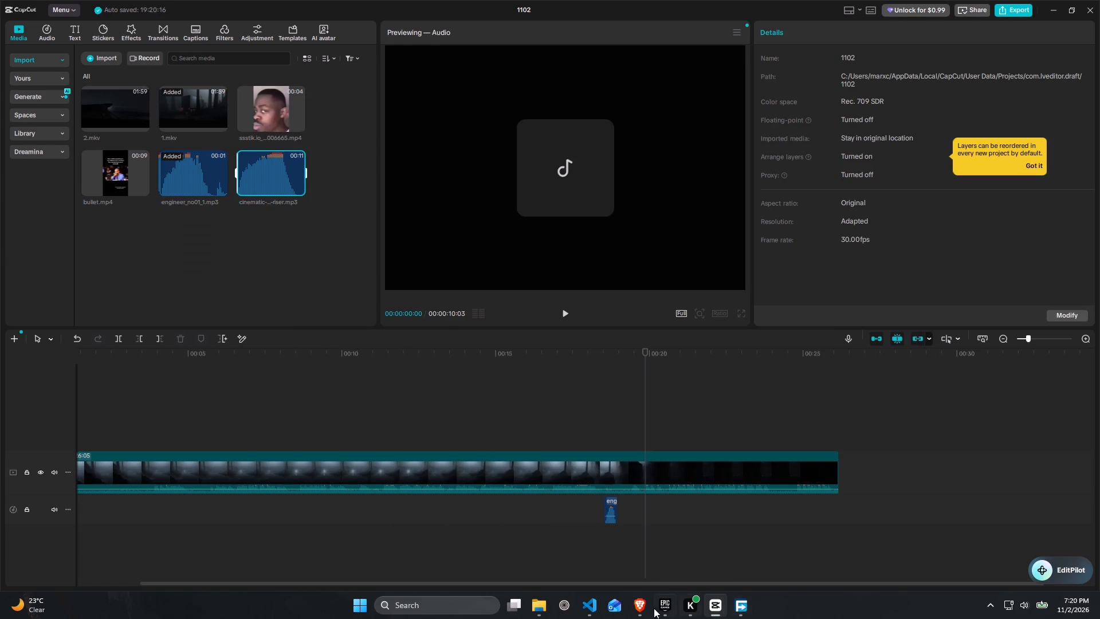
Place the cinematic-suspense-riser audio on its own track below the engineer sound, starting at about 10.5 s.
click(533, 608)
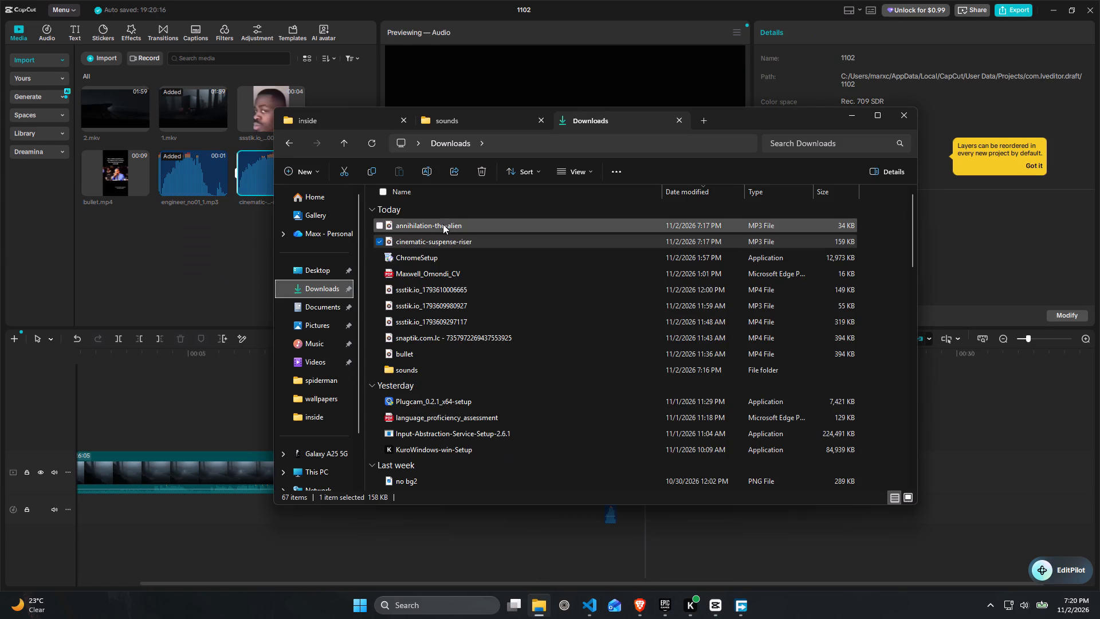
click(443, 224)
drag(258, 180, 454, 548)
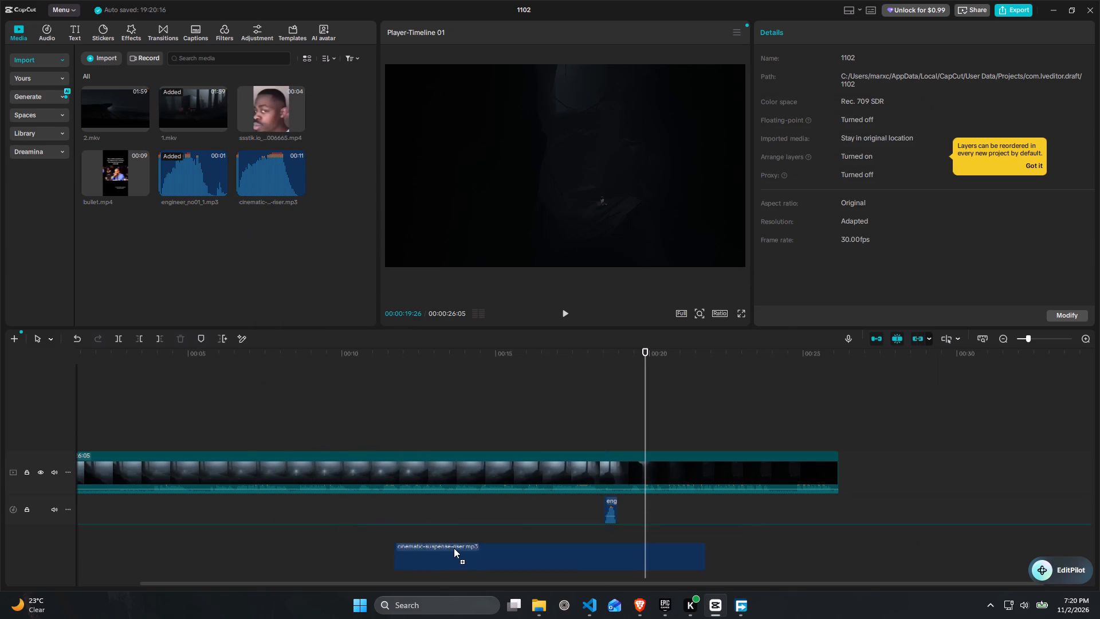
drag(454, 548, 281, 515)
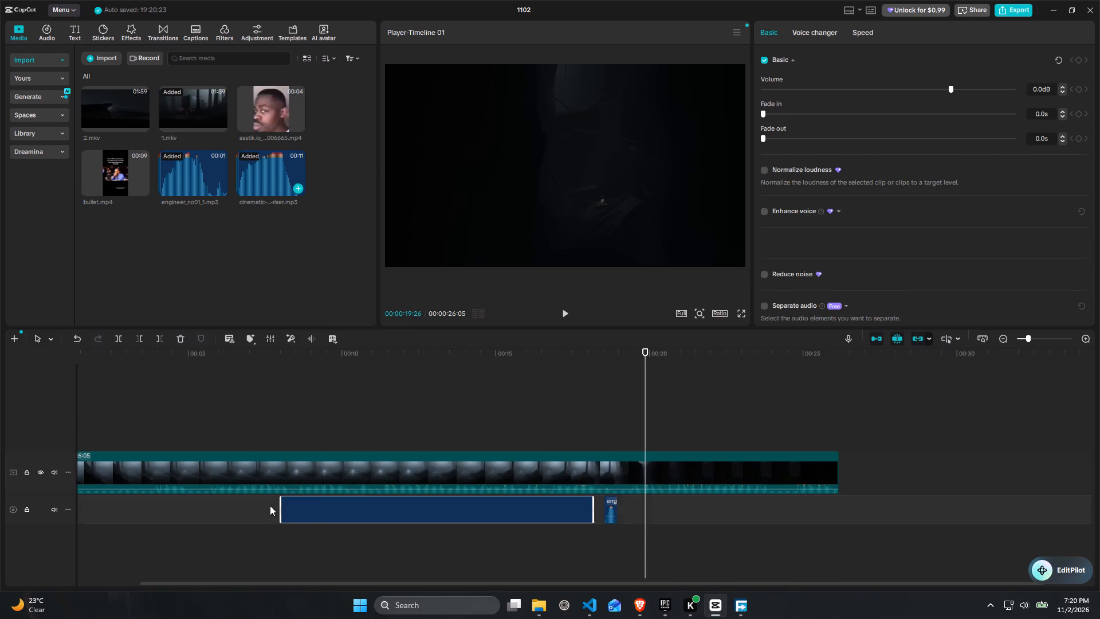
drag(510, 503, 524, 512)
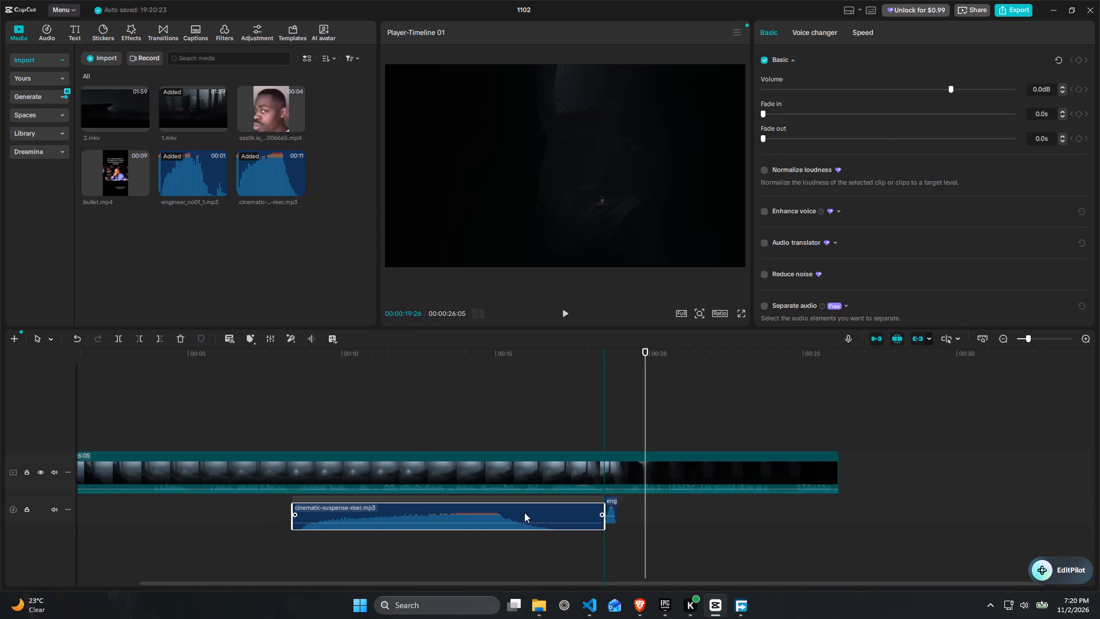
drag(524, 512, 544, 534)
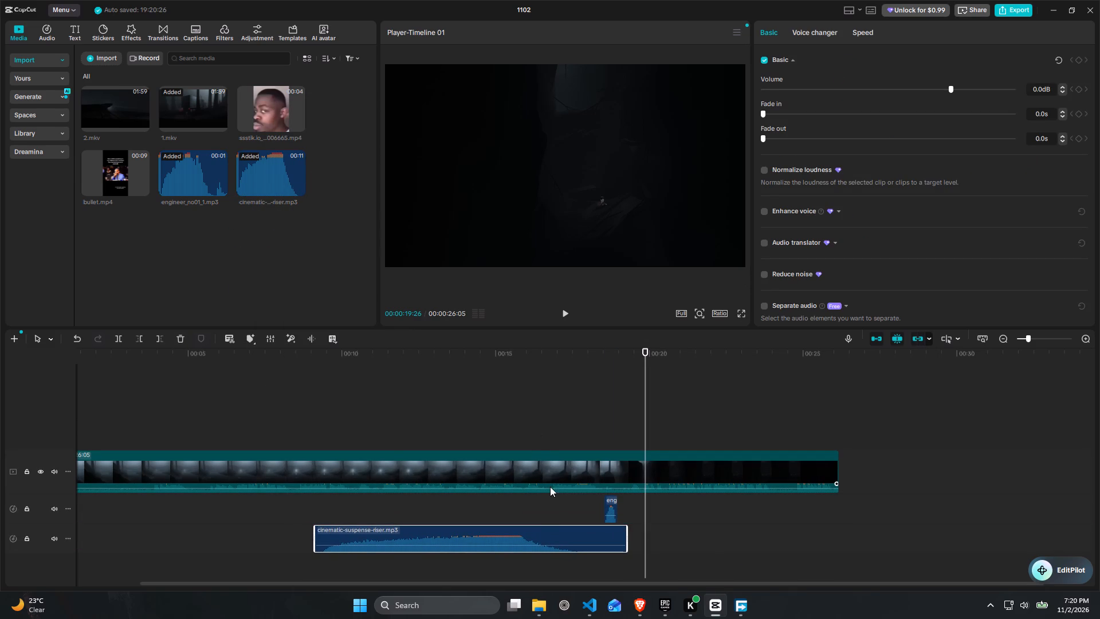
drag(545, 532, 586, 533)
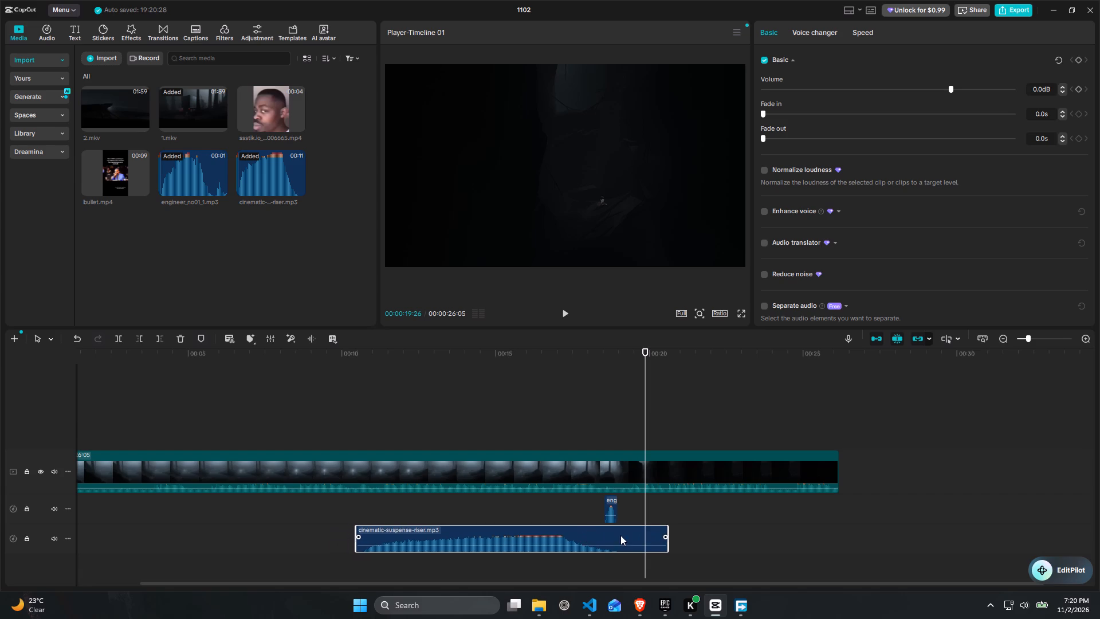
Play back the suspense riser section and shift the riser clip later so it starts at about 11 s.
drag(357, 357, 352, 358)
key(space)
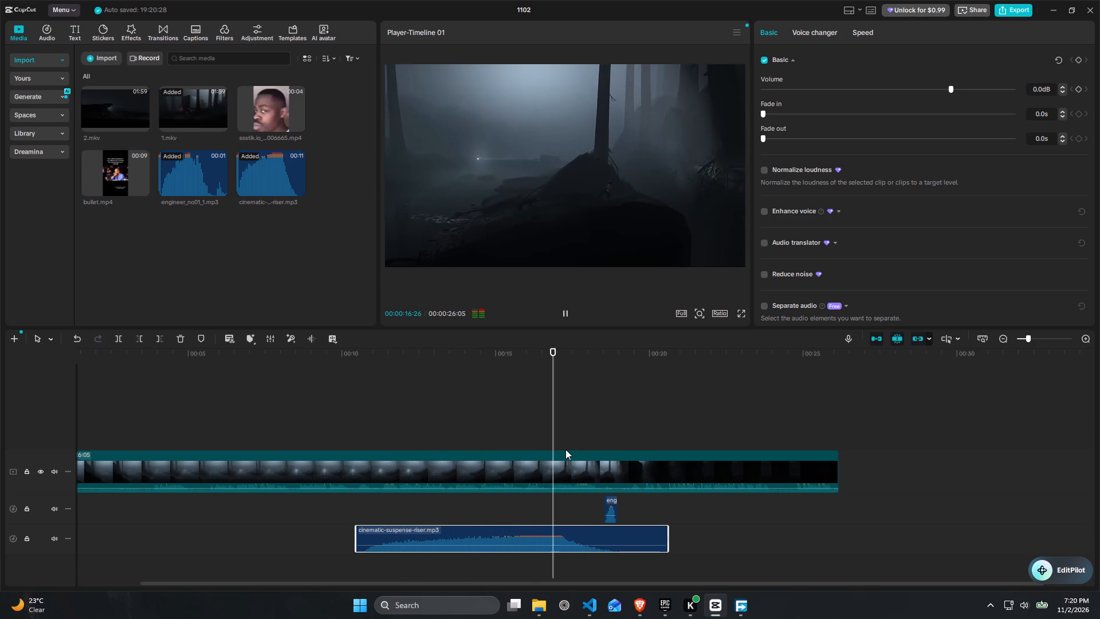
key(space)
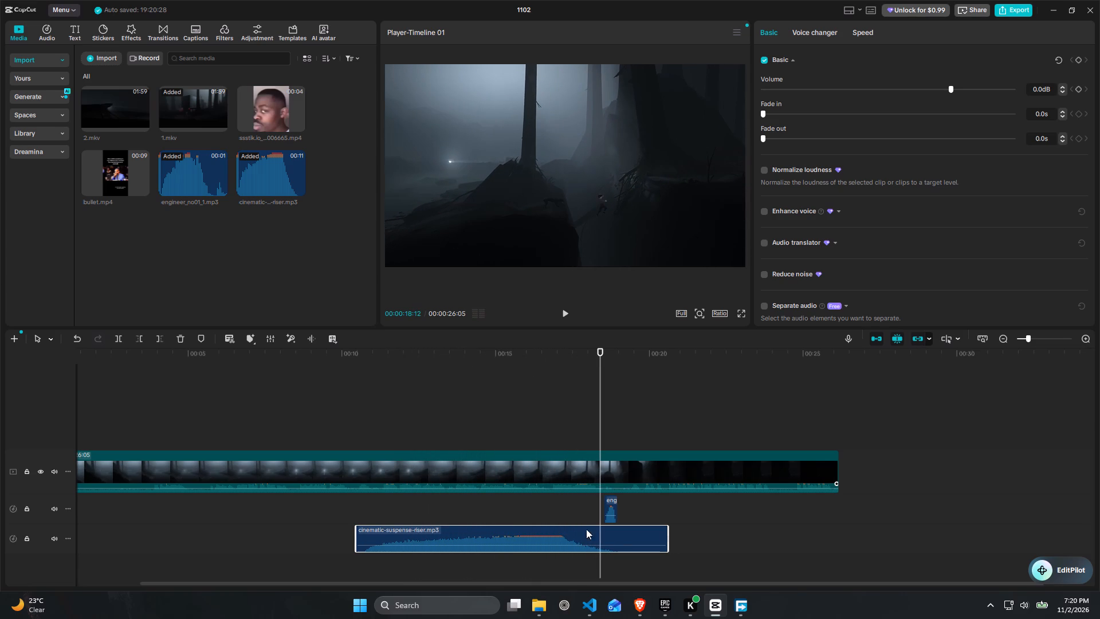
drag(574, 538, 594, 537)
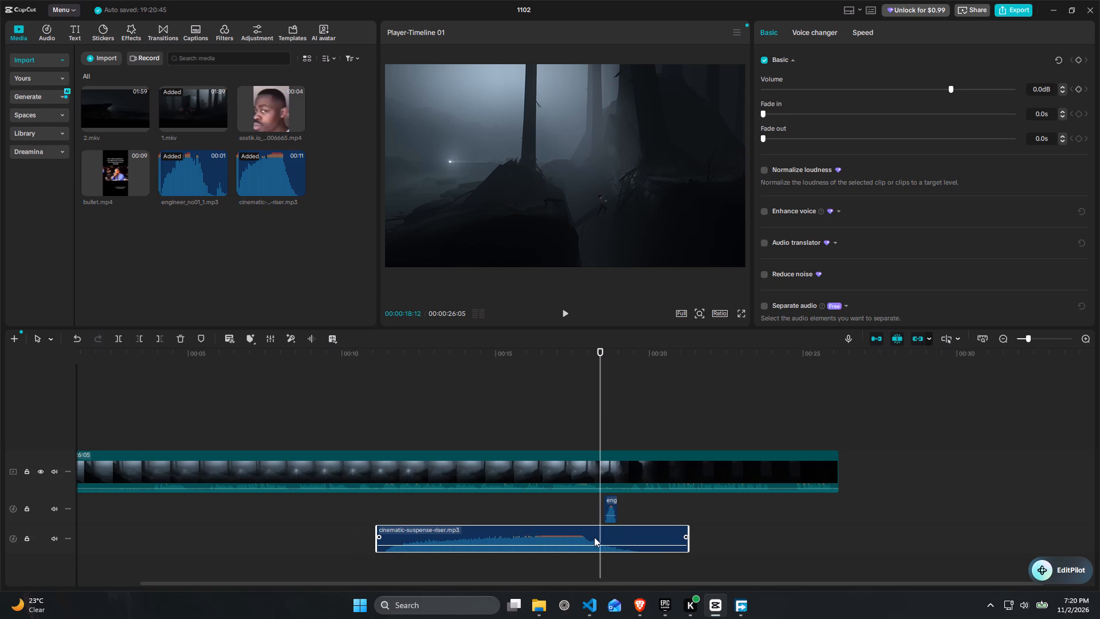
Lower the suspense riser clip's volume to -9.7 dB and play the section back to check the level.
click(594, 537)
click(589, 535)
drag(951, 91, 945, 91)
drag(948, 87, 938, 88)
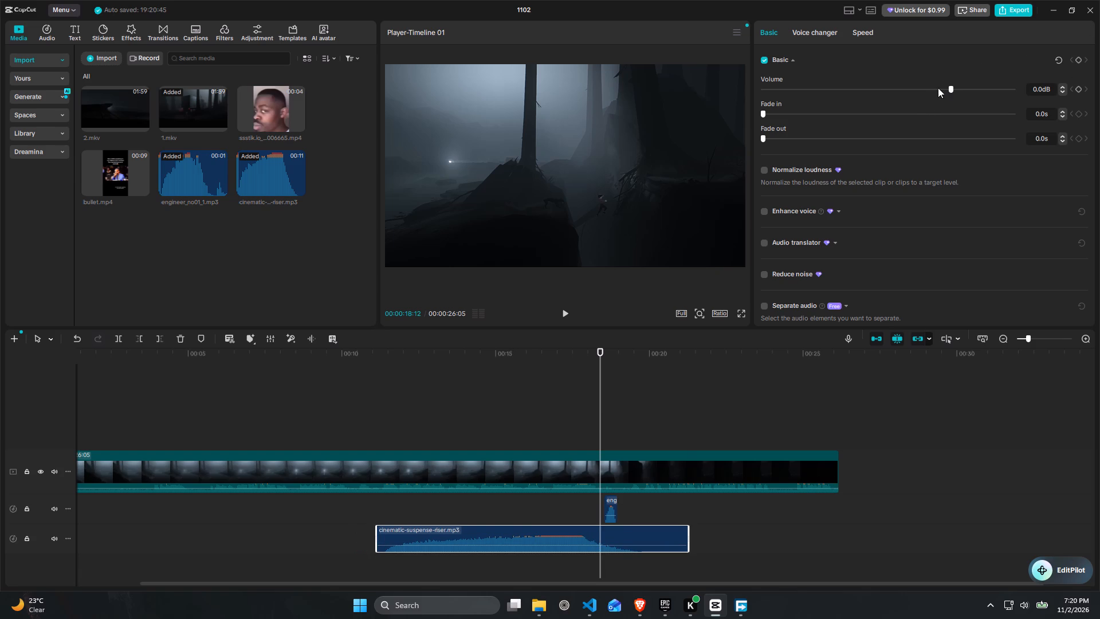
drag(938, 88, 935, 88)
click(934, 88)
click(922, 88)
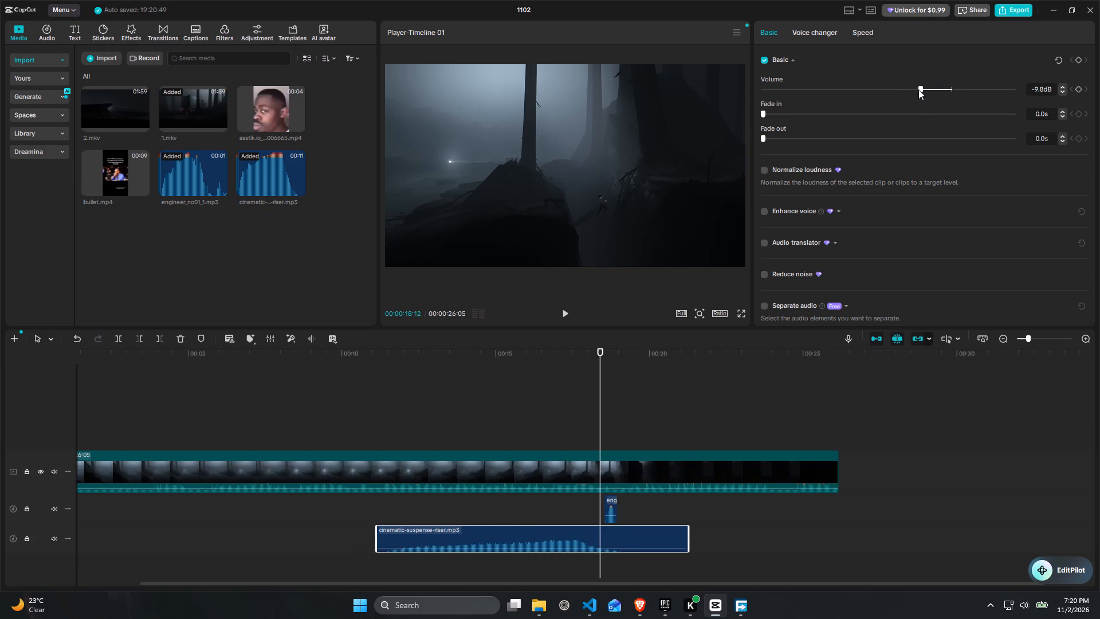
drag(391, 353, 357, 356)
key(space)
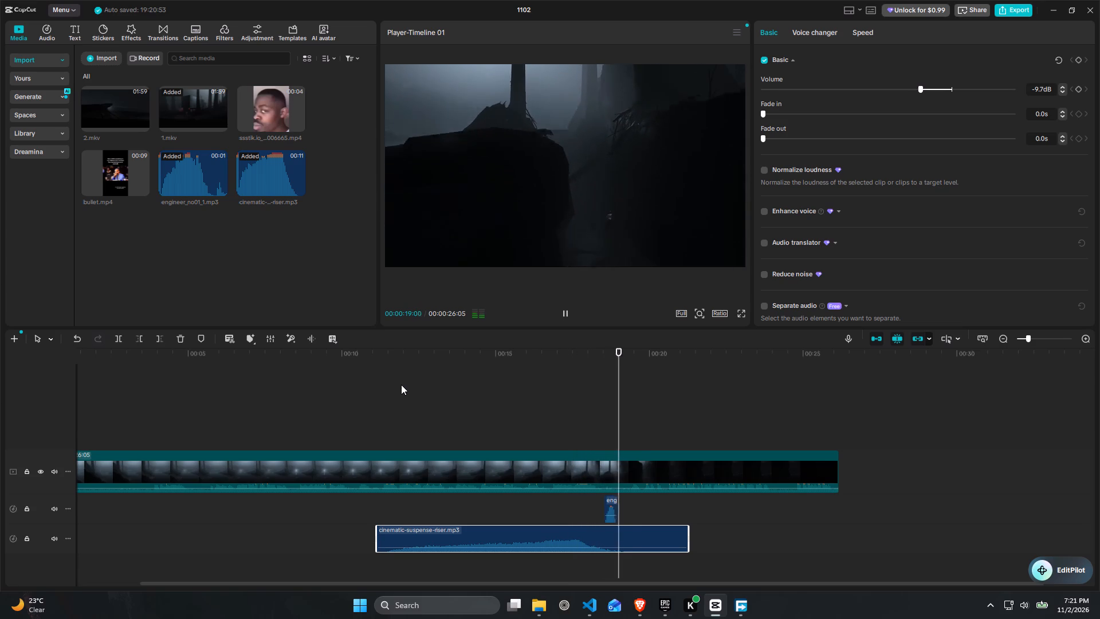
key(space)
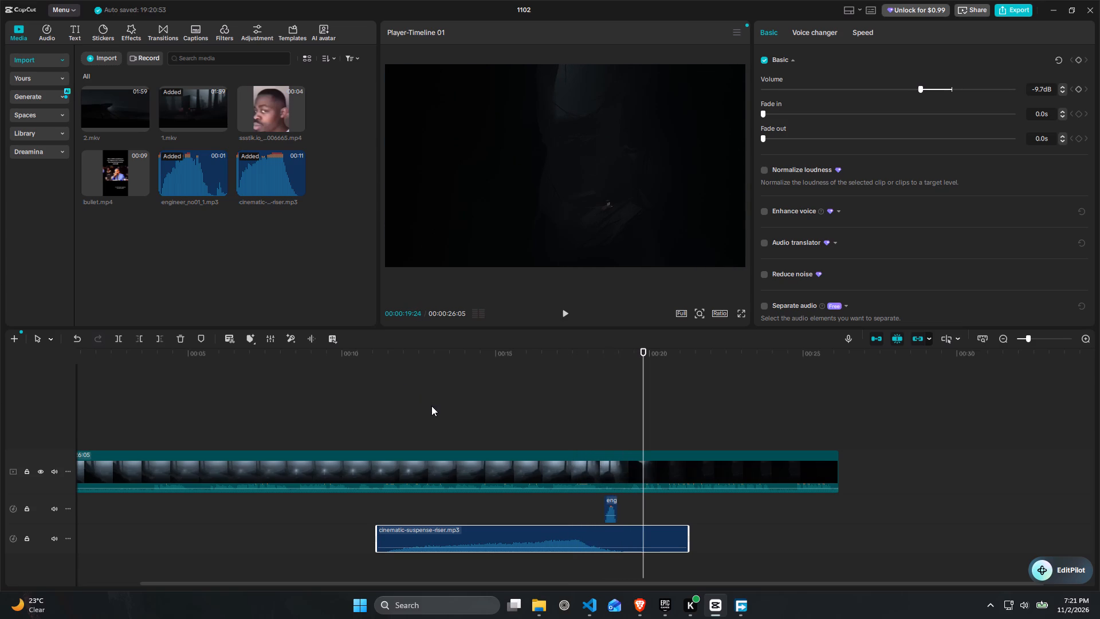
Look through the older files in the sounds folder and listen to its cinematic-suspense-riser sound.
click(545, 606)
click(469, 120)
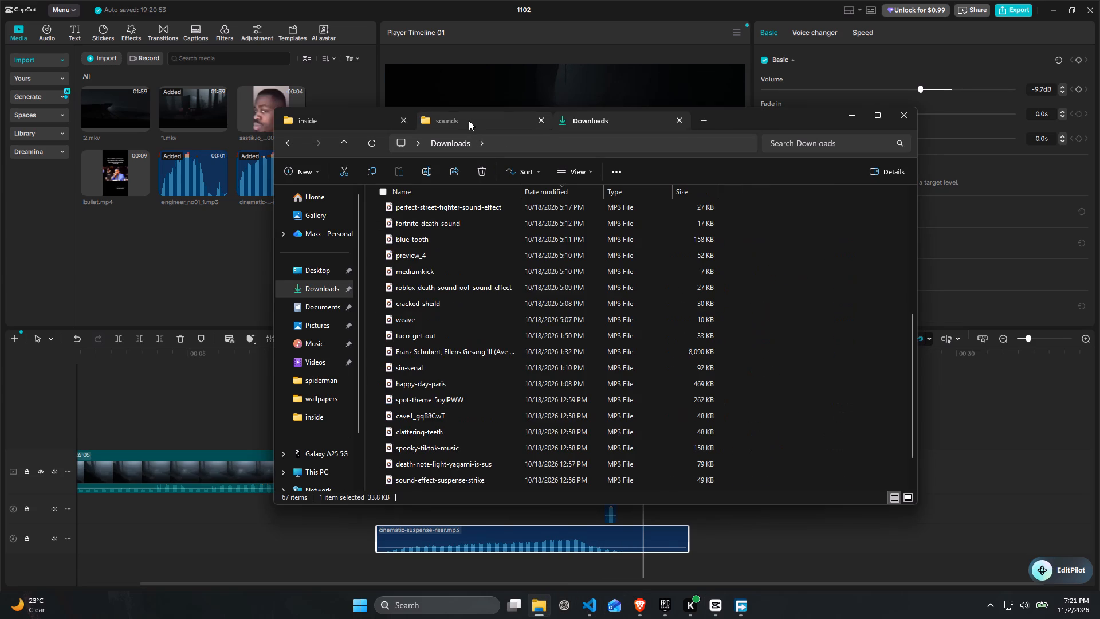
scroll(568, 385, down, 1)
scroll(498, 352, down, 1)
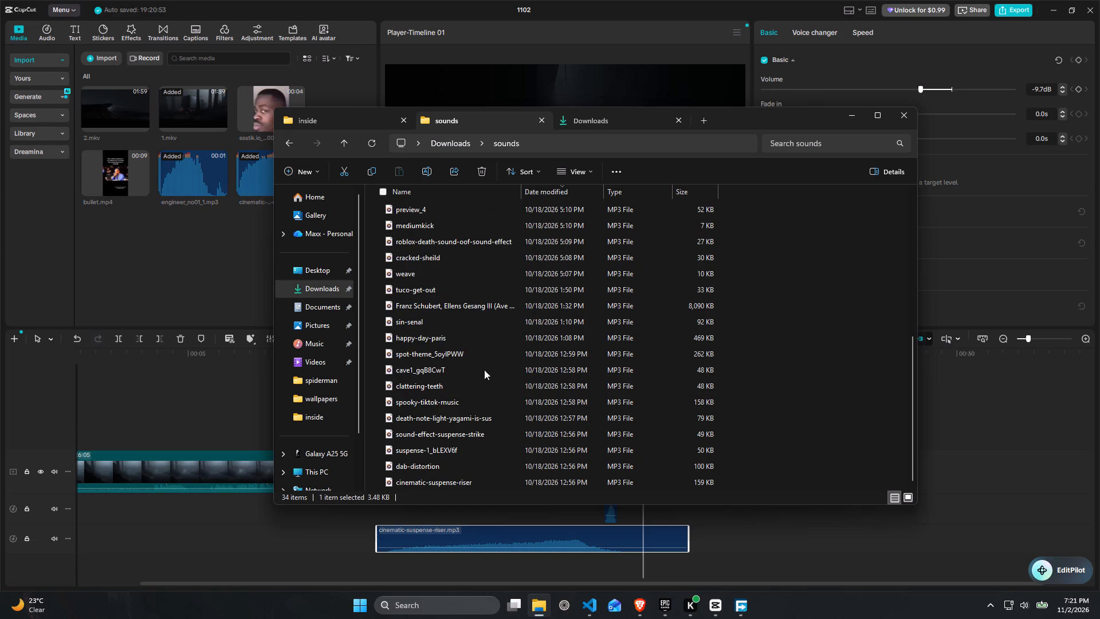
scroll(471, 394, down, 2)
drag(419, 254, 350, 251)
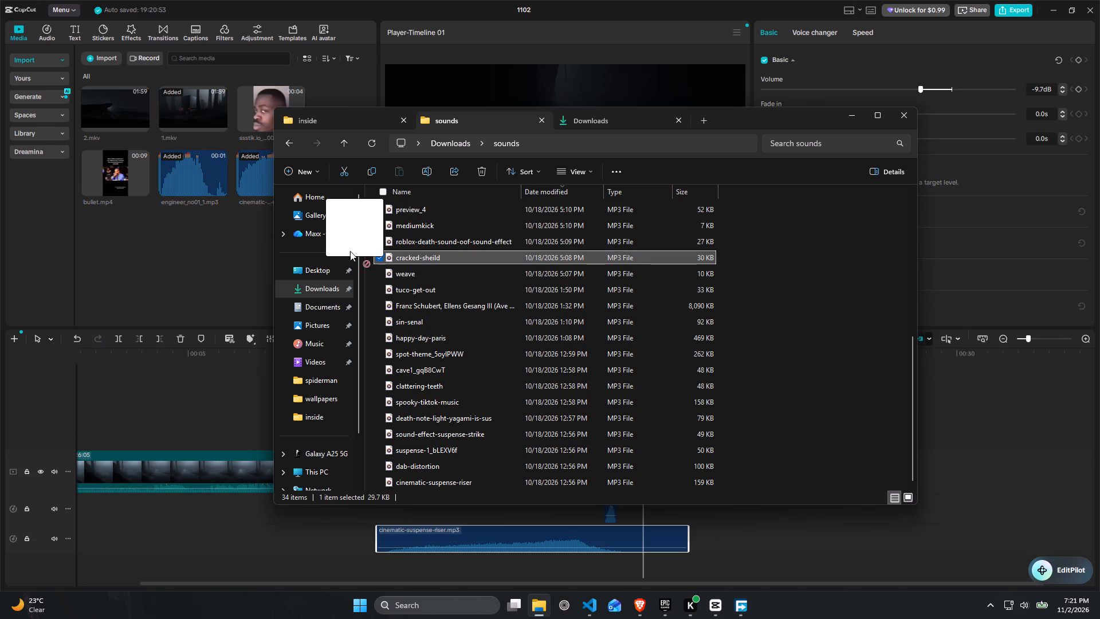
drag(350, 251, 429, 256)
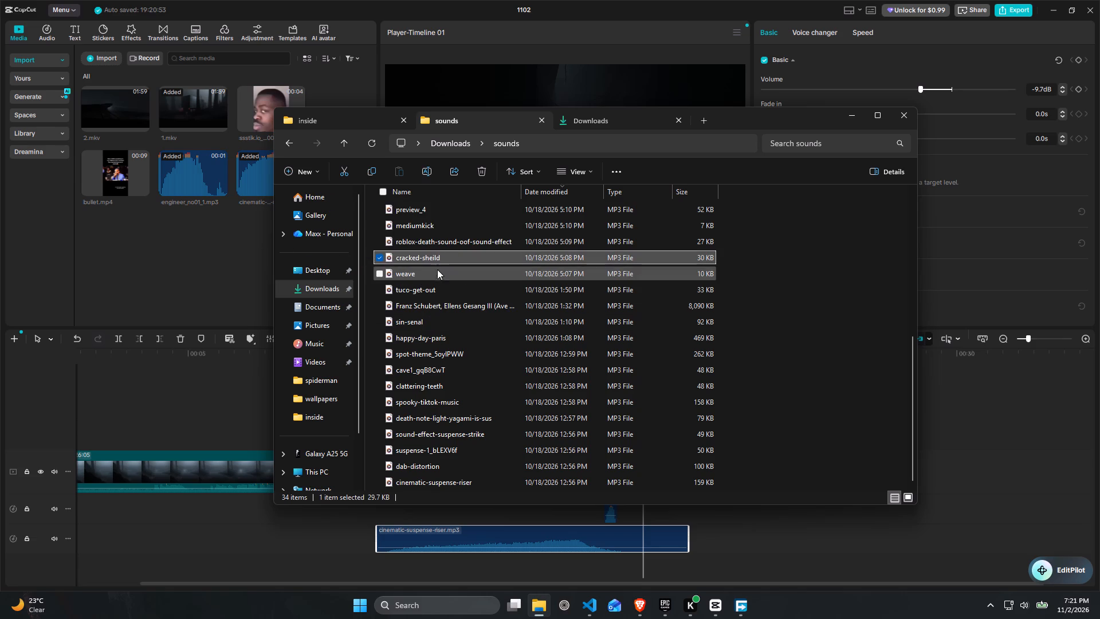
scroll(436, 306, down, 1)
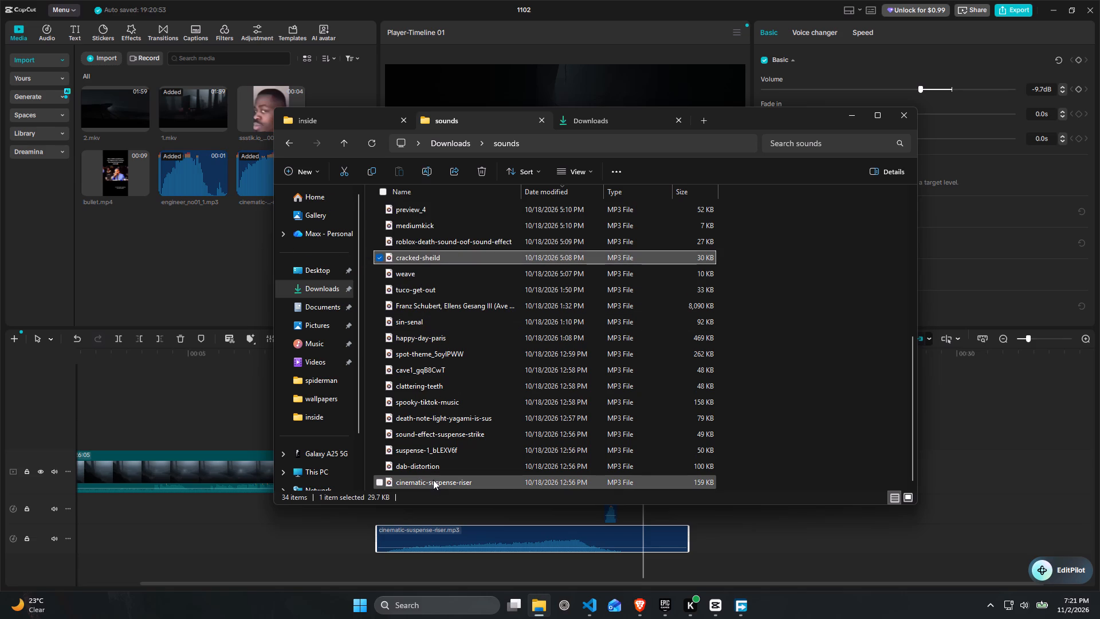
double_click(433, 480)
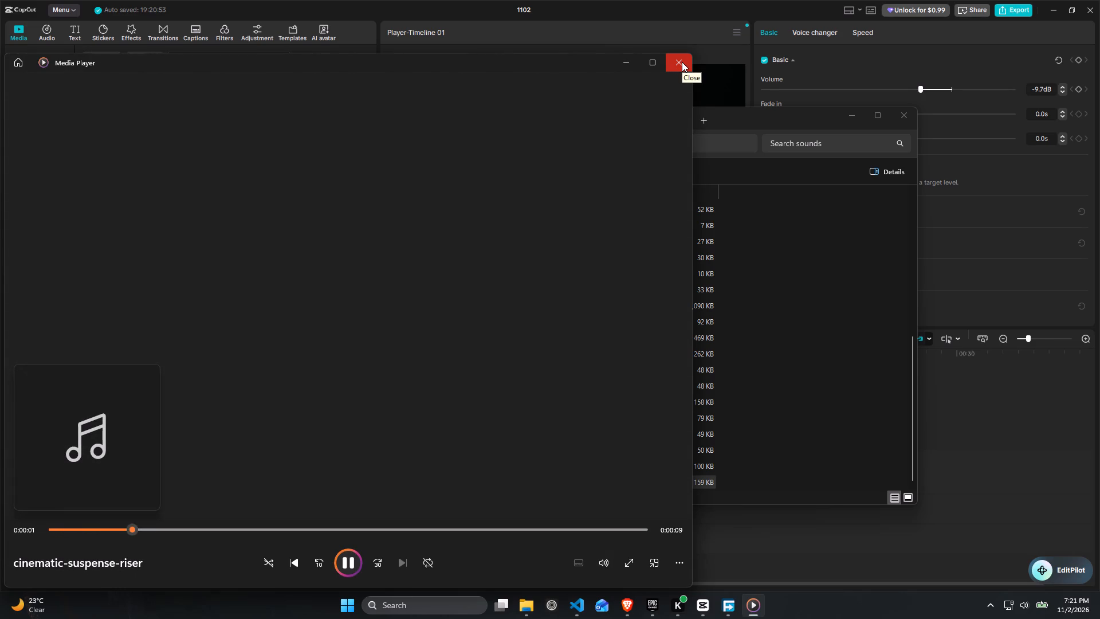
click(682, 62)
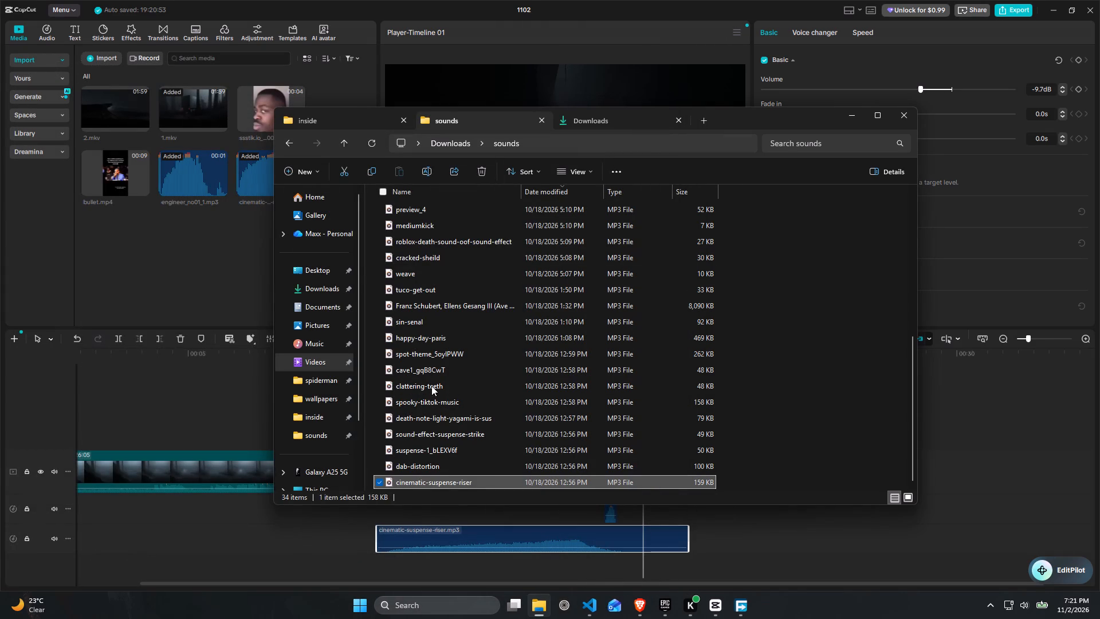
Look through the newer files in the sounds folder and listen to the michael-jackson-hee-hee sound.
scroll(424, 285, up, 1)
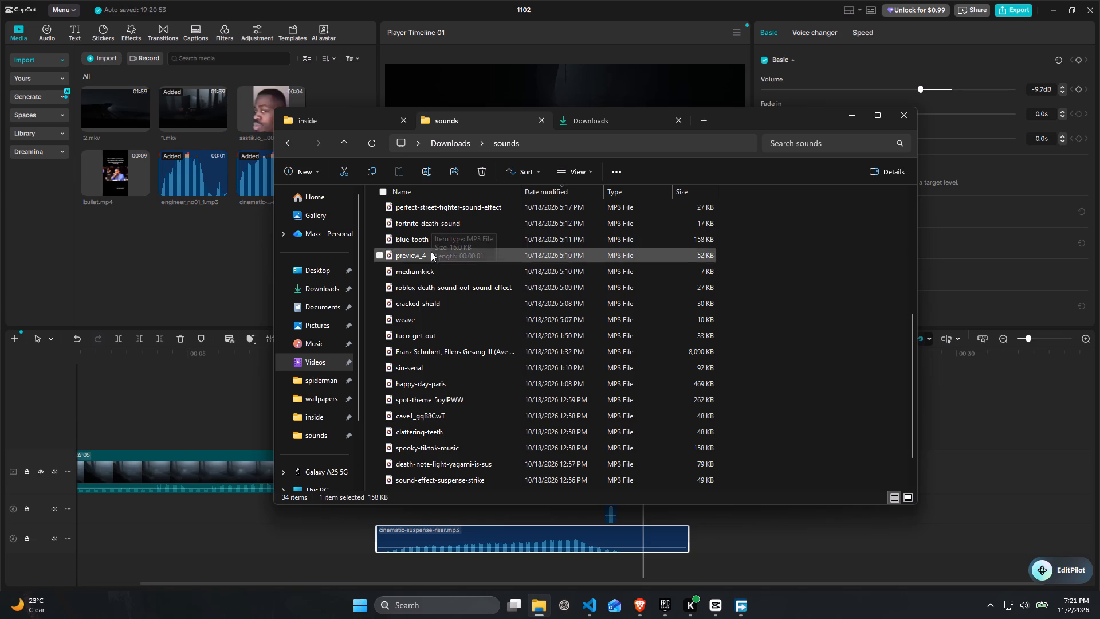
scroll(430, 273, up, 1)
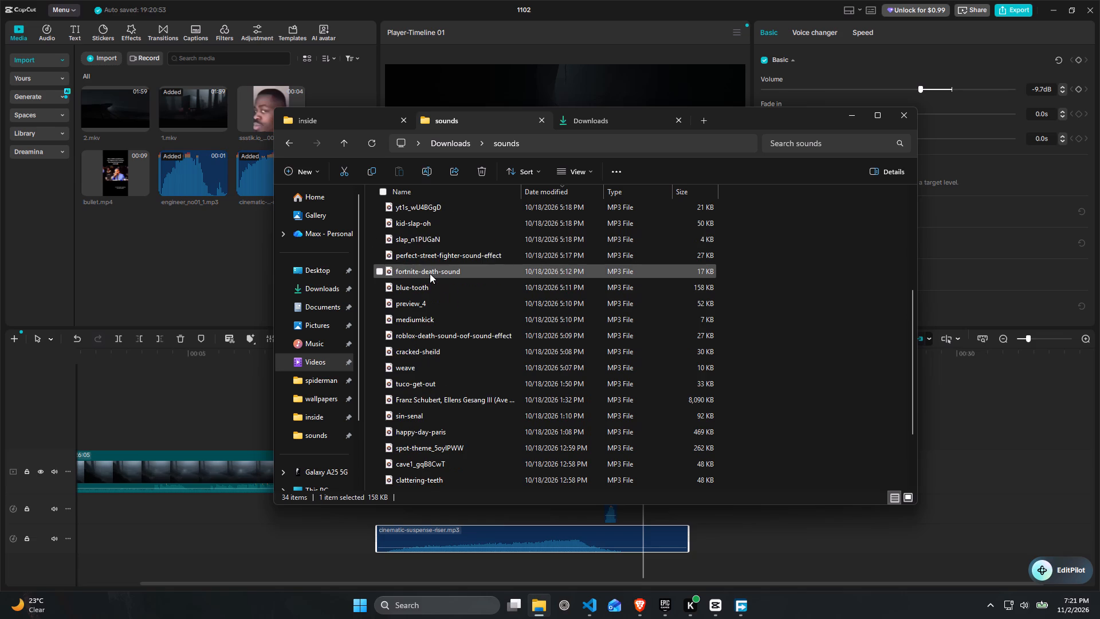
scroll(410, 240, up, 1)
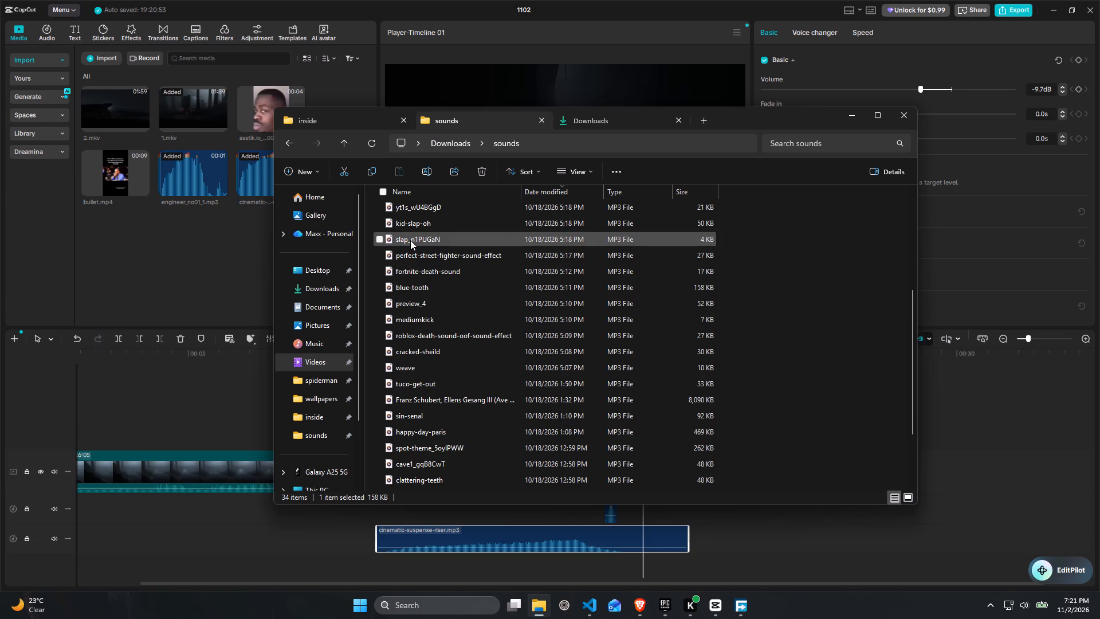
double_click(410, 207)
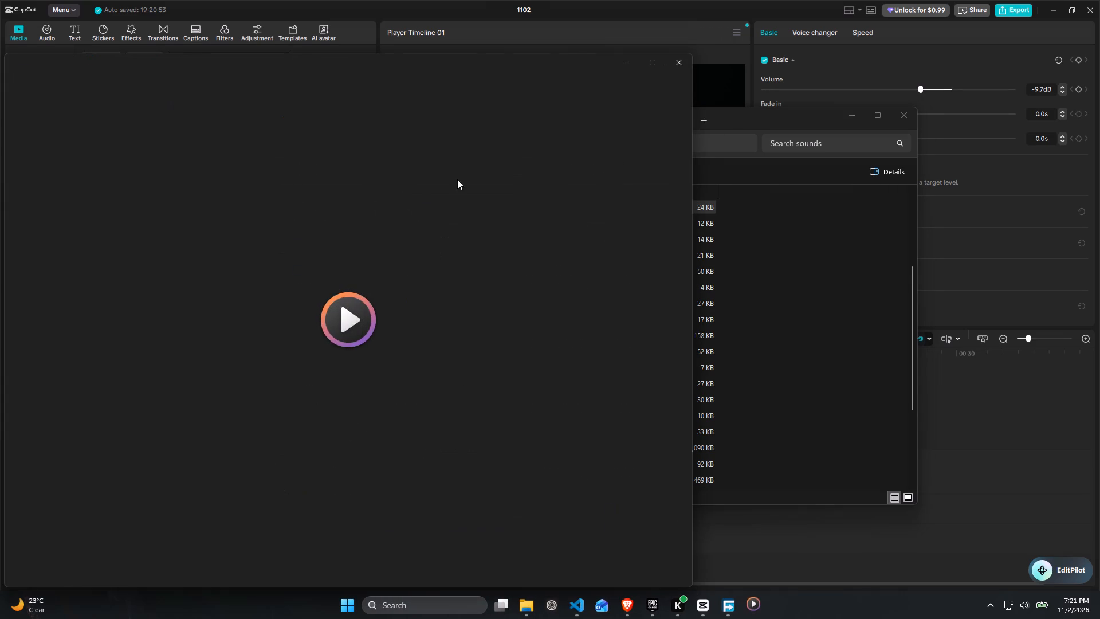
click(673, 70)
scroll(446, 222, up, 1)
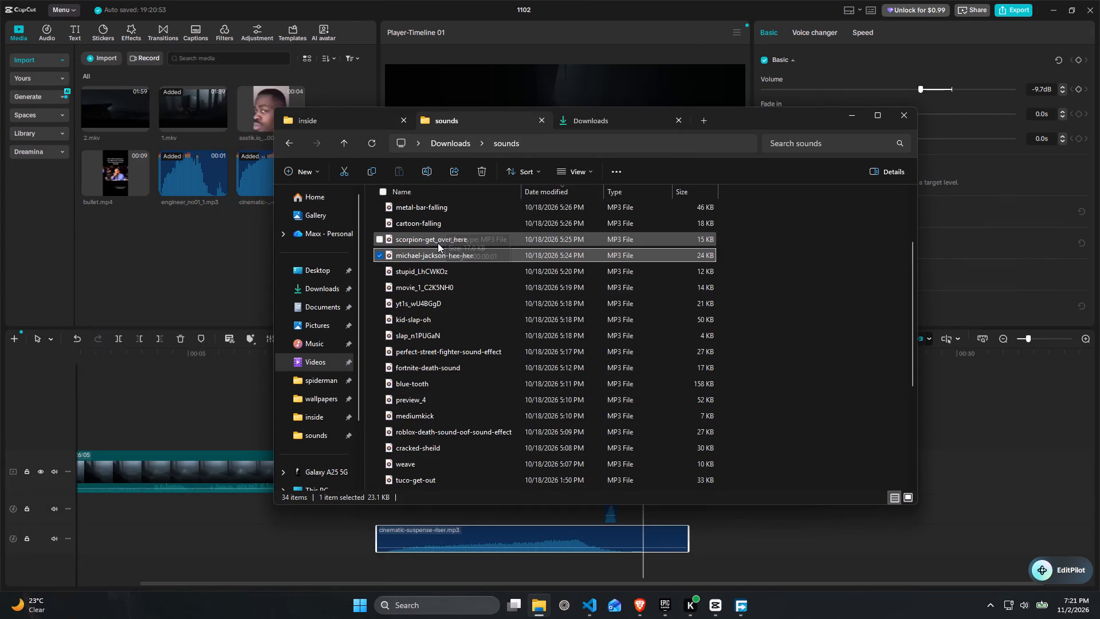
scroll(427, 241, up, 1)
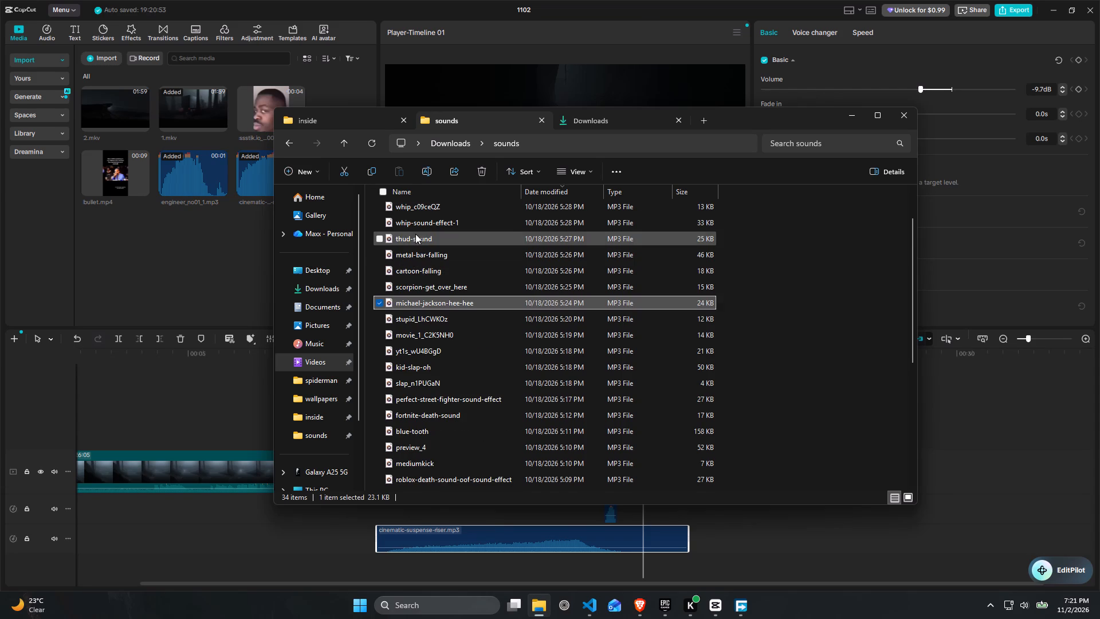
scroll(419, 220, up, 1)
Listen to the dab-distortion, suspense-1_bLEXV6f and sound-effect-suspense-strike sounds among the older files in the sounds folder.
scroll(426, 273, down, 5)
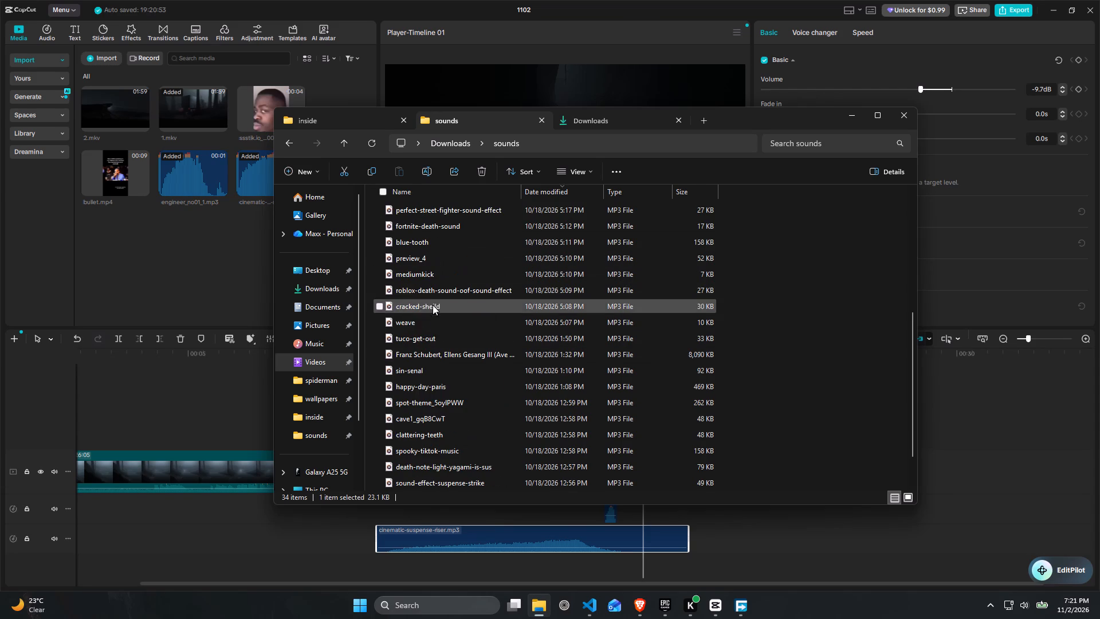
scroll(430, 434, down, 1)
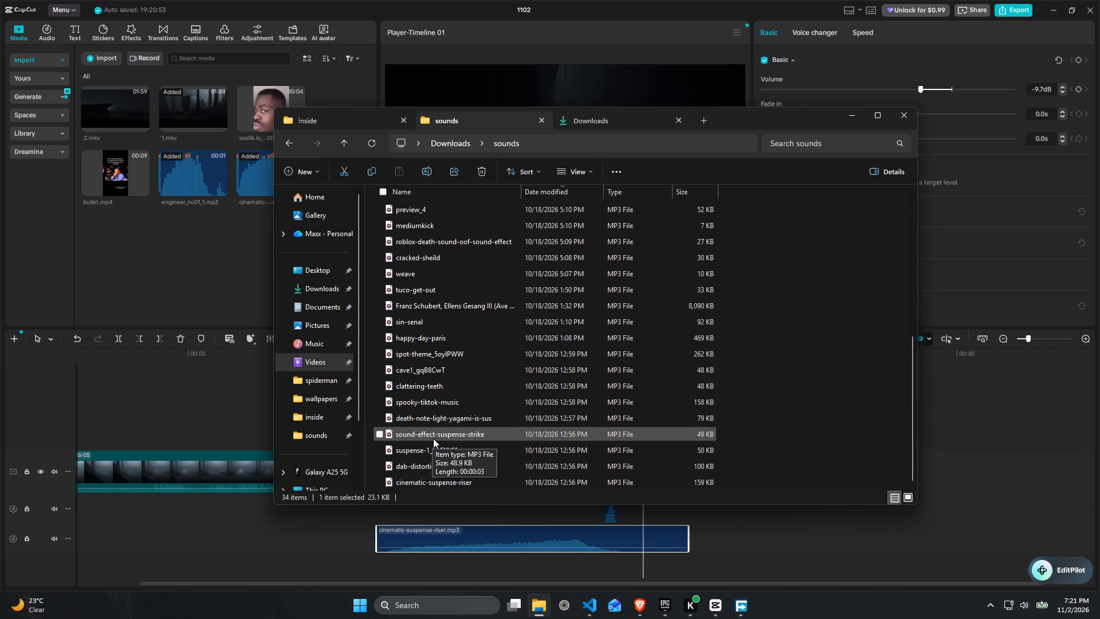
scroll(433, 438, down, 2)
double_click(414, 466)
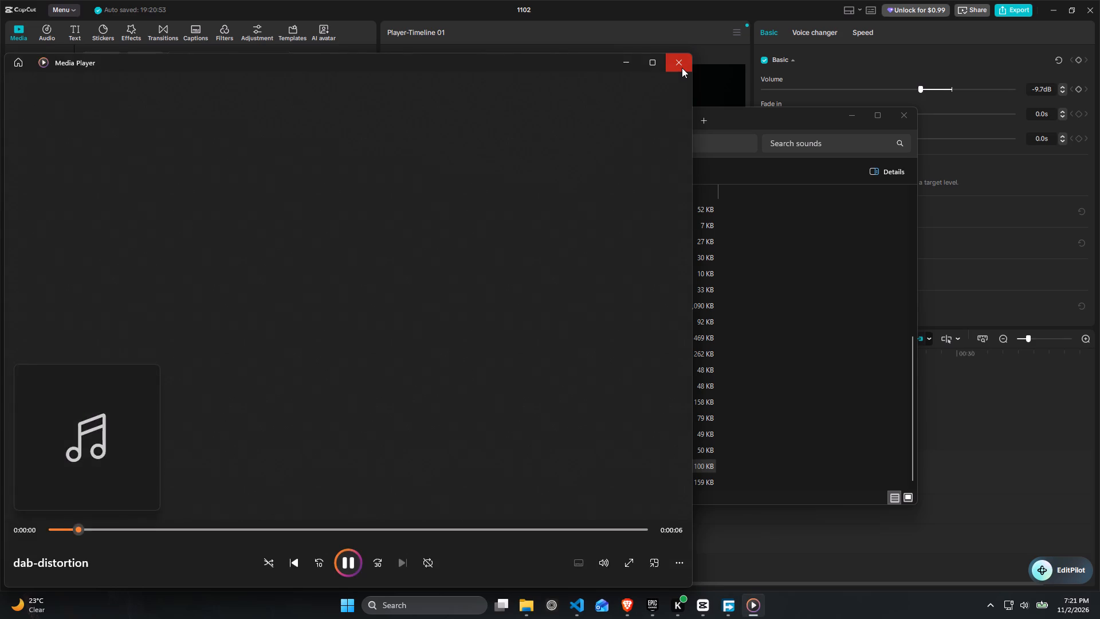
click(682, 68)
double_click(442, 447)
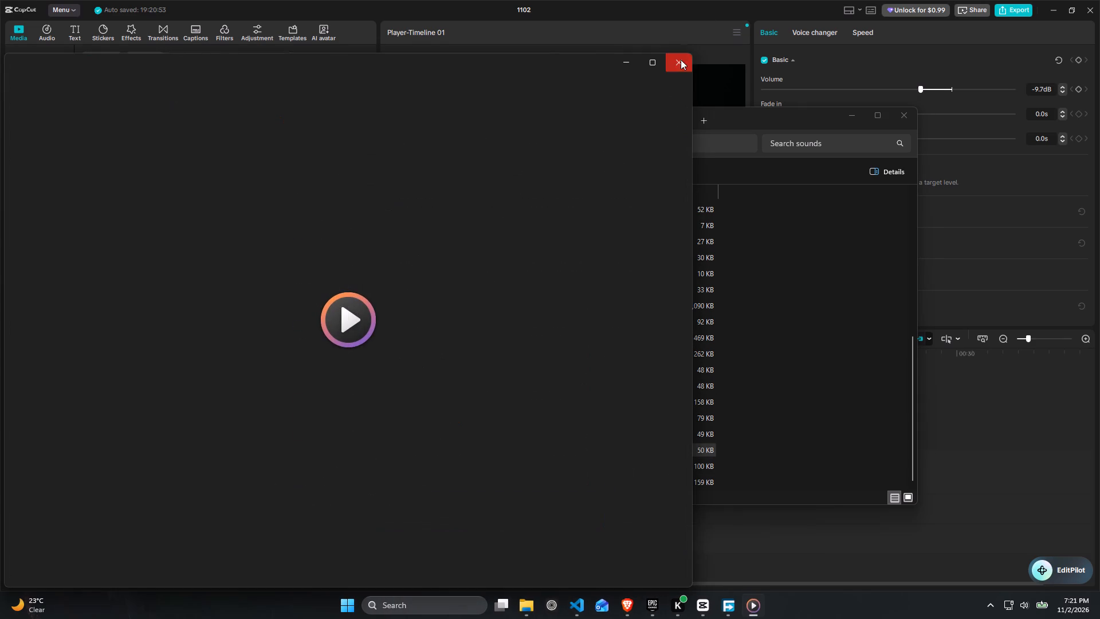
click(681, 60)
double_click(422, 434)
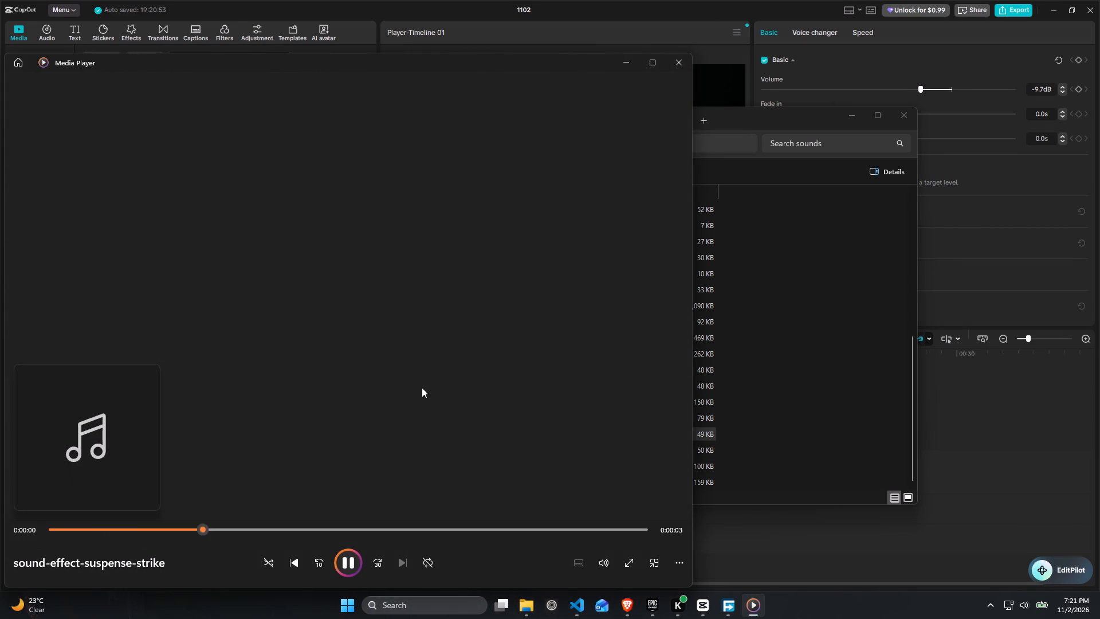
click(681, 64)
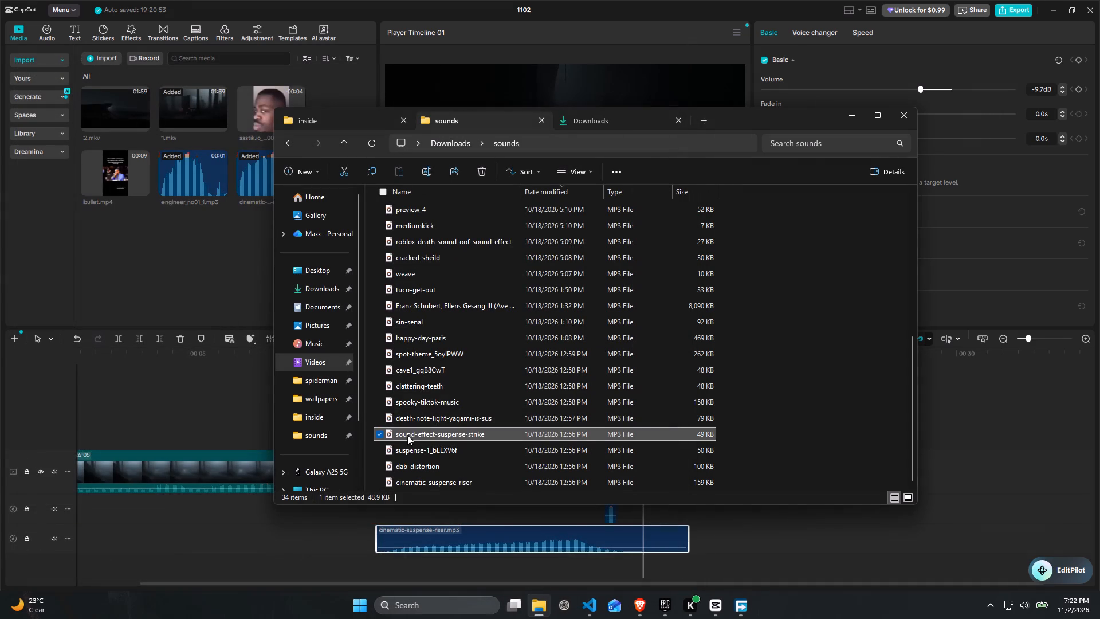
Listen to the cave1_gqB8CwT, spot-theme, happy-day-paris and sin-senal sounds, and look through the newer files in the folder again.
double_click(422, 373)
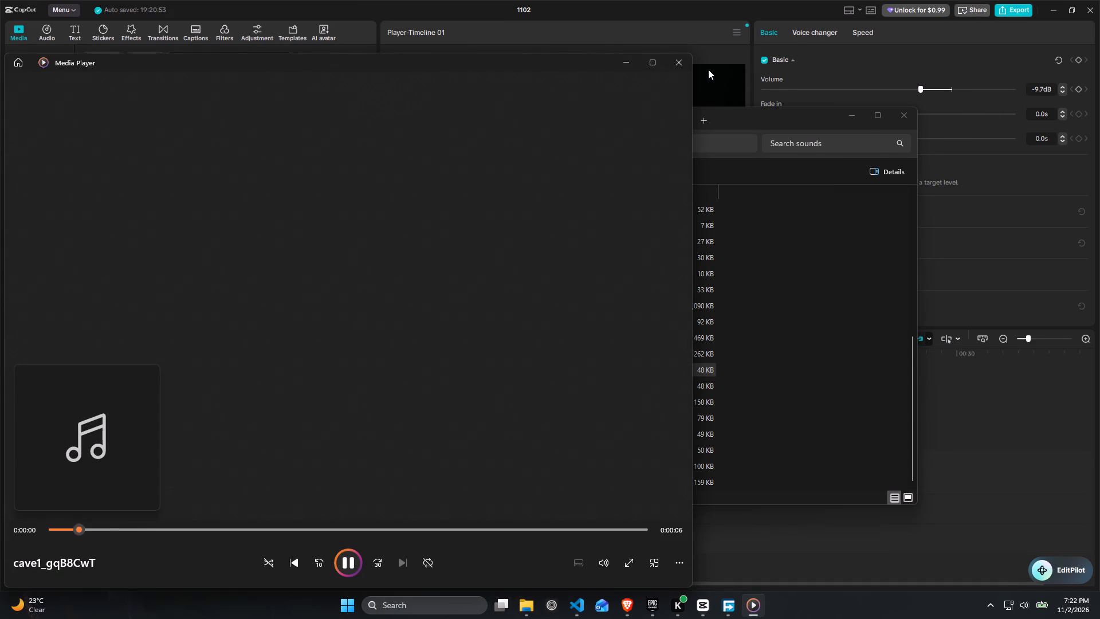
click(686, 63)
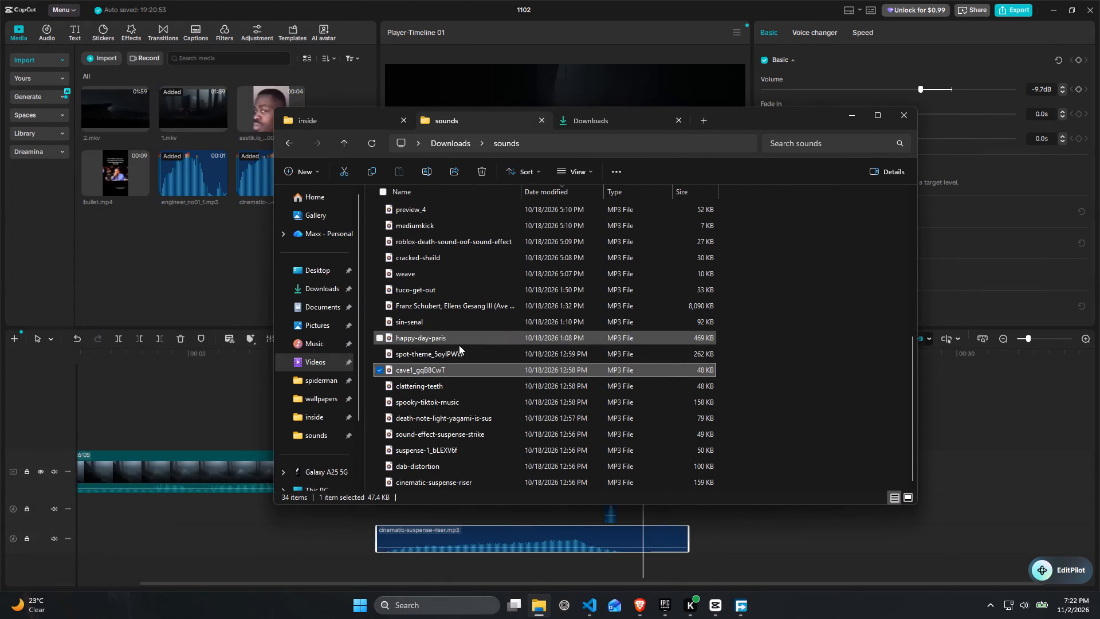
double_click(430, 351)
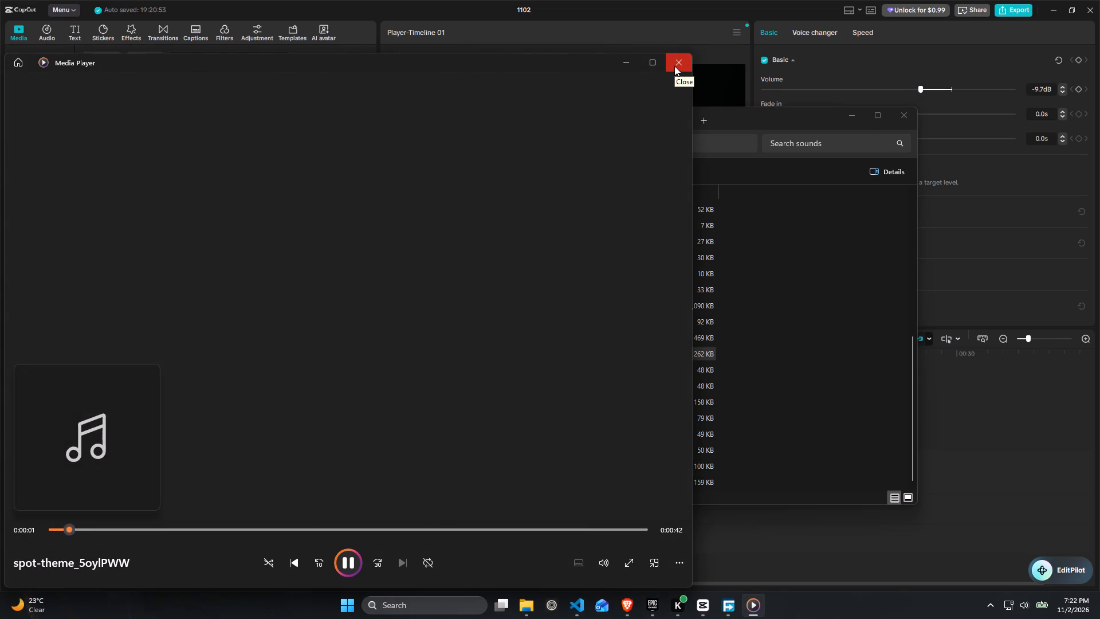
click(674, 66)
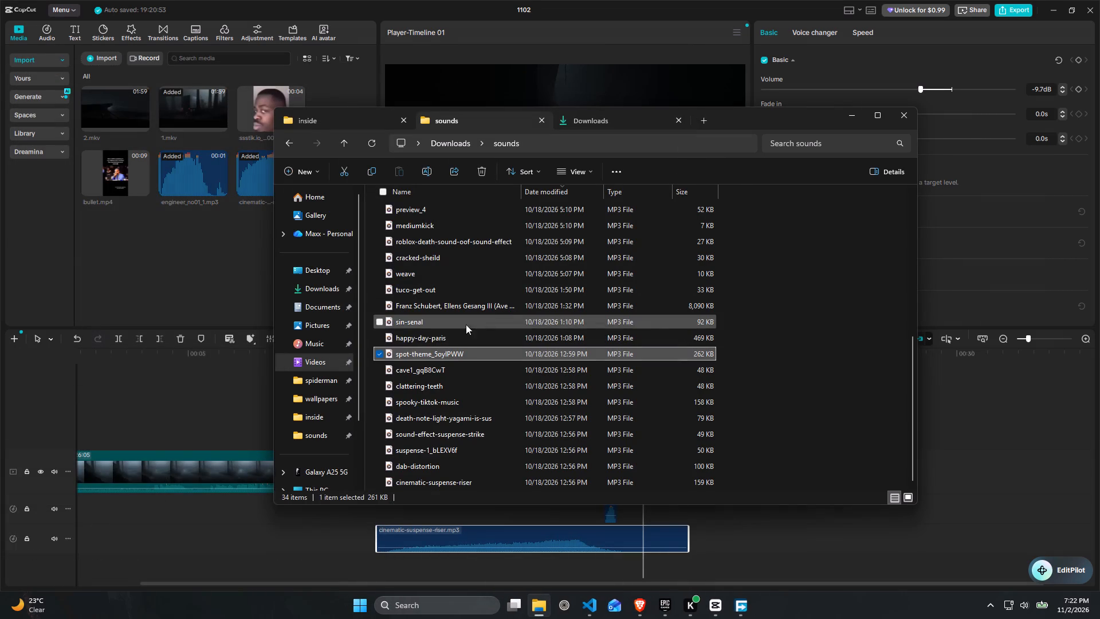
double_click(438, 338)
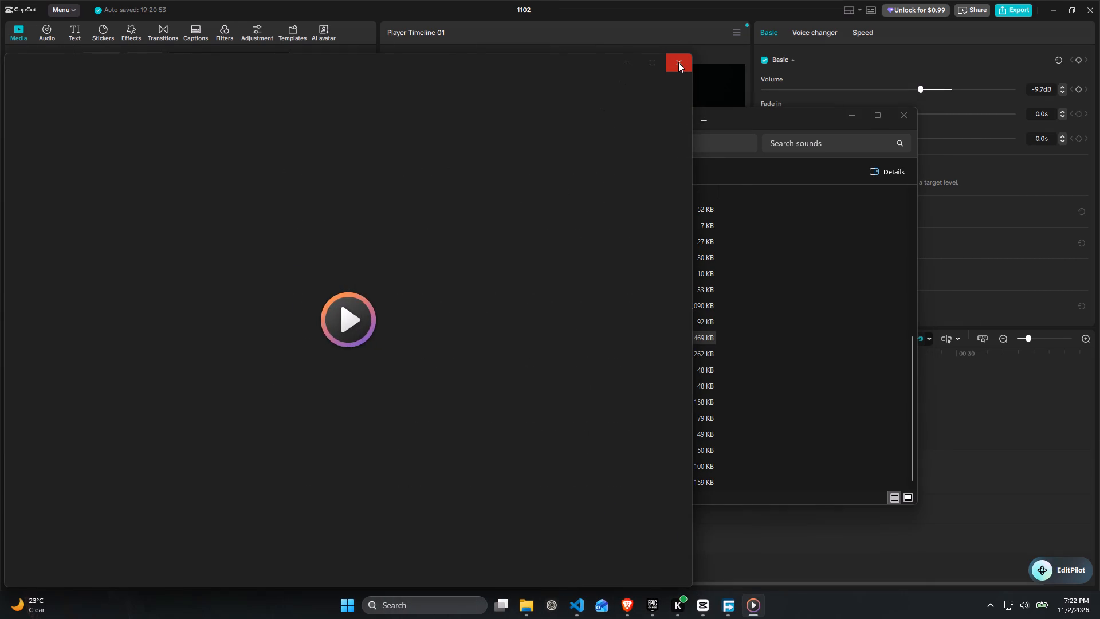
click(681, 58)
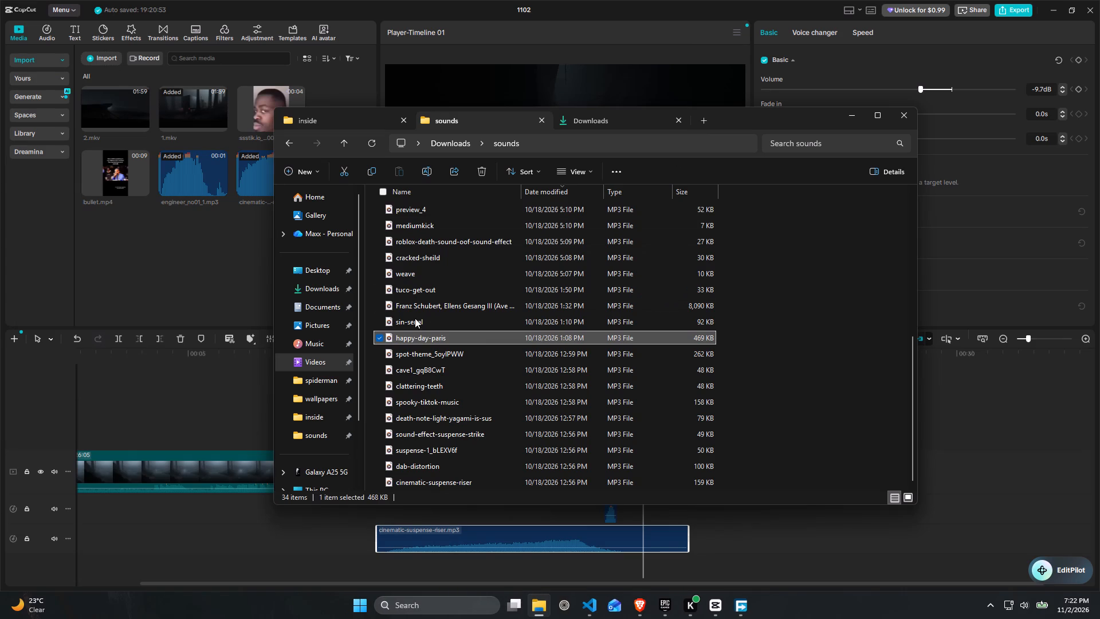
double_click(412, 320)
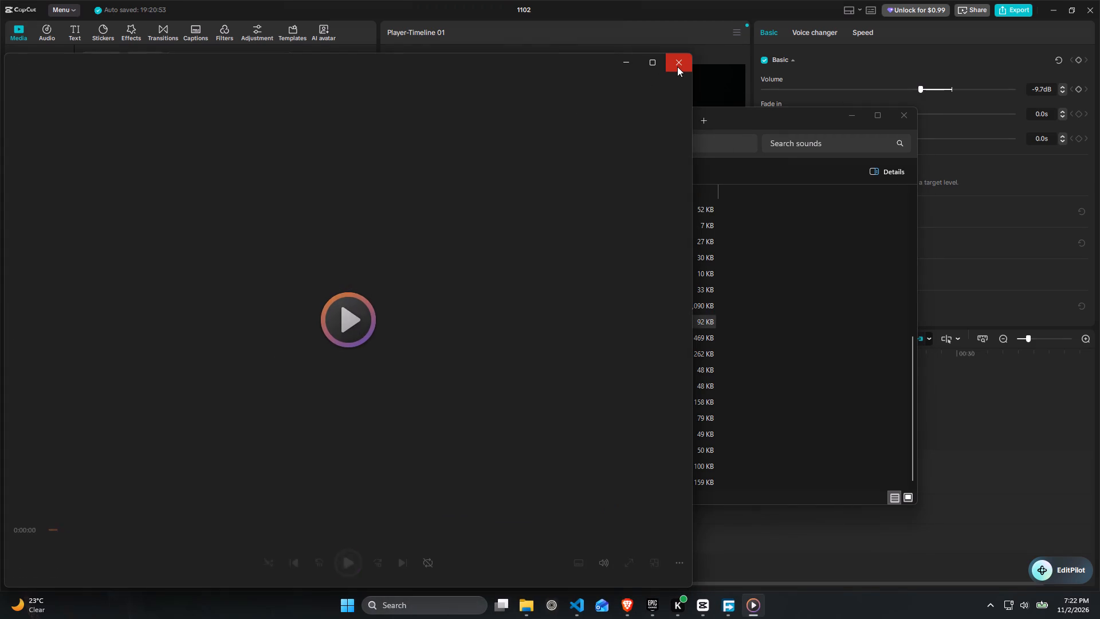
click(677, 66)
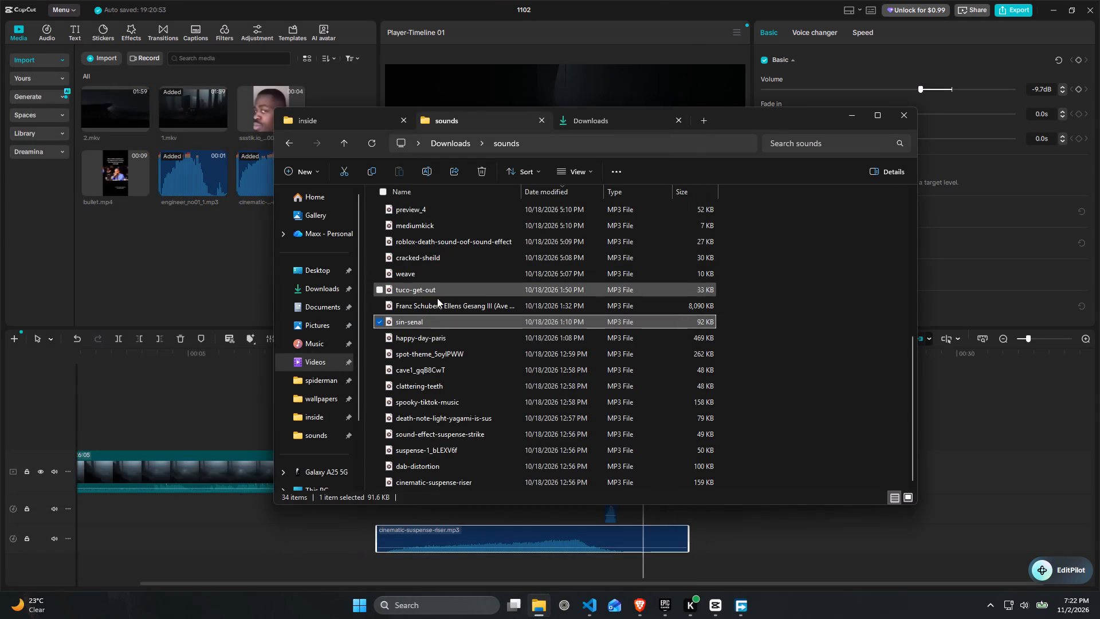
scroll(418, 278, up, 1)
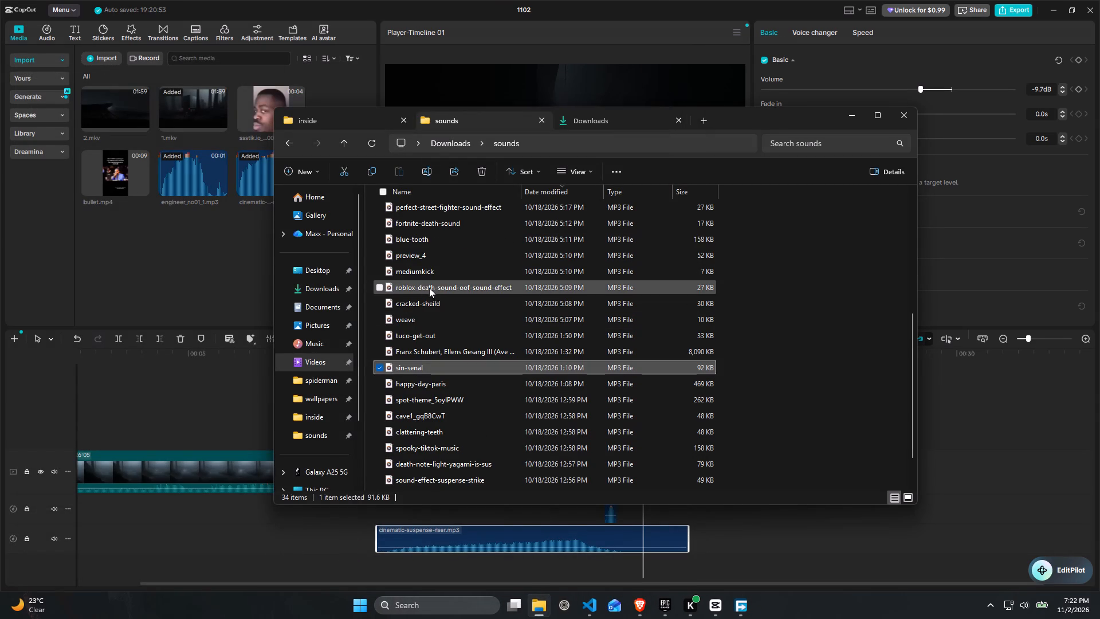
scroll(425, 263, up, 2)
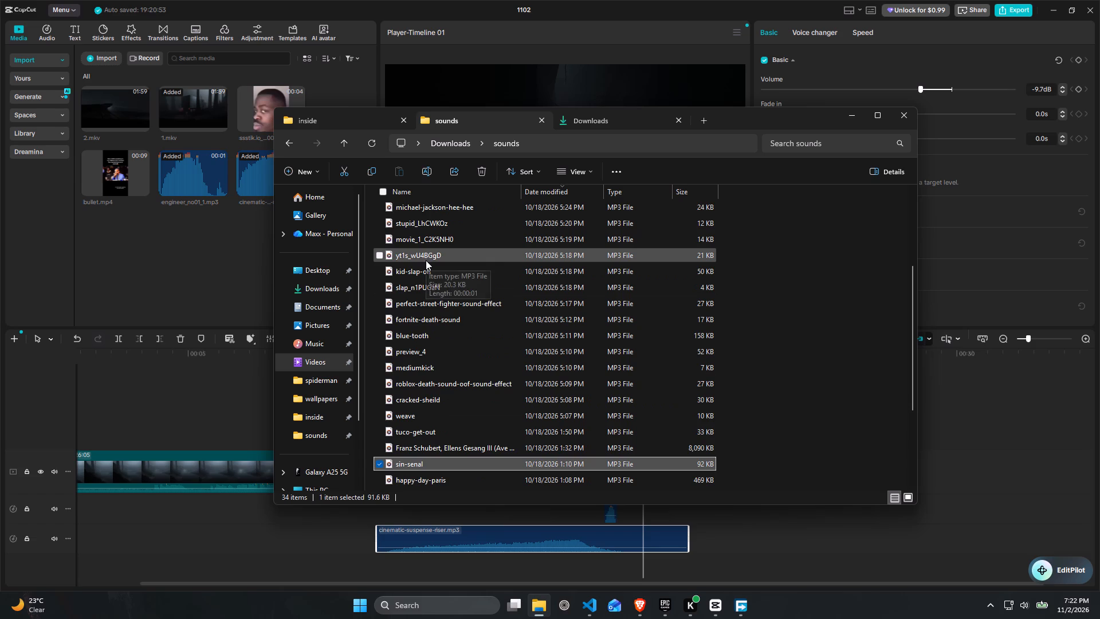
scroll(429, 253, up, 2)
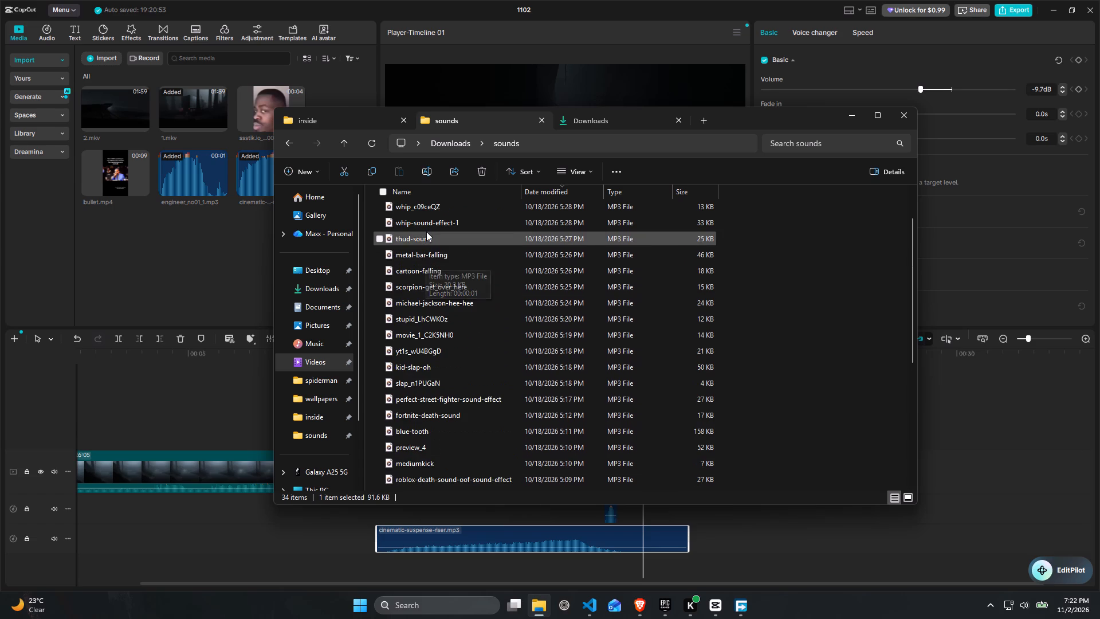
scroll(426, 231, up, 1)
Switch to the Myinstants page in Brave and search the site for "bone break".
click(637, 612)
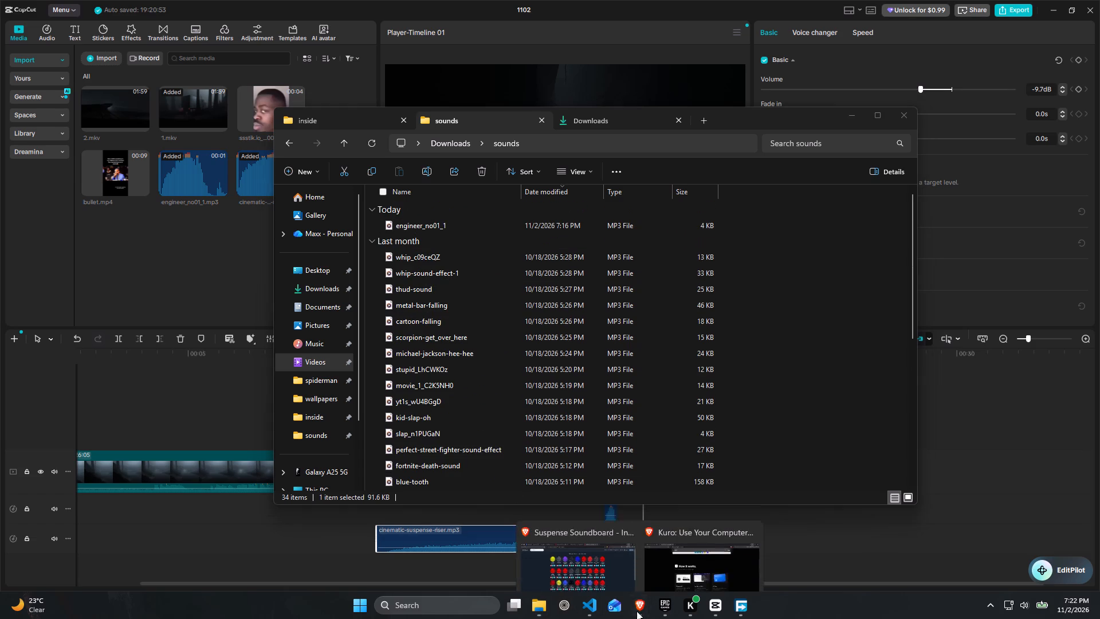
click(753, 505)
click(646, 542)
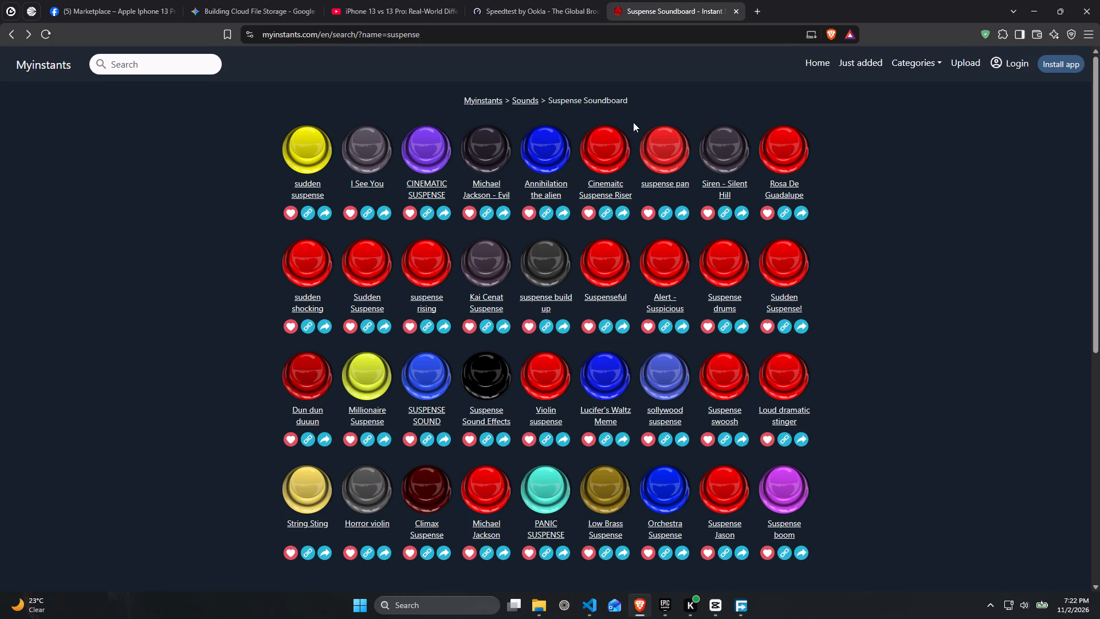
click(153, 64)
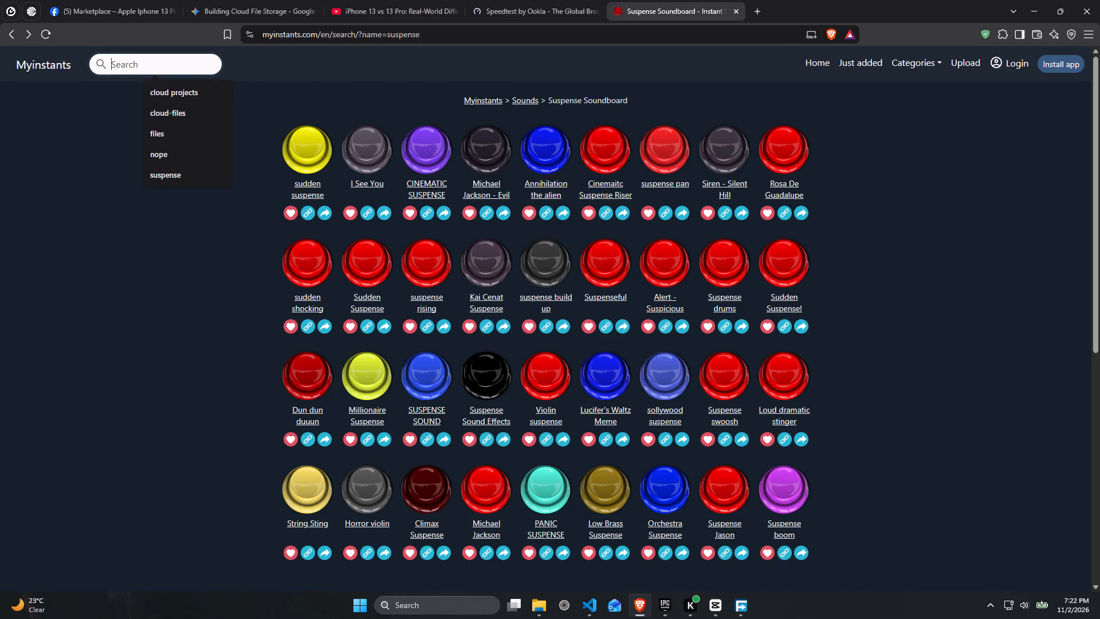
text(bone break)
key(Return)
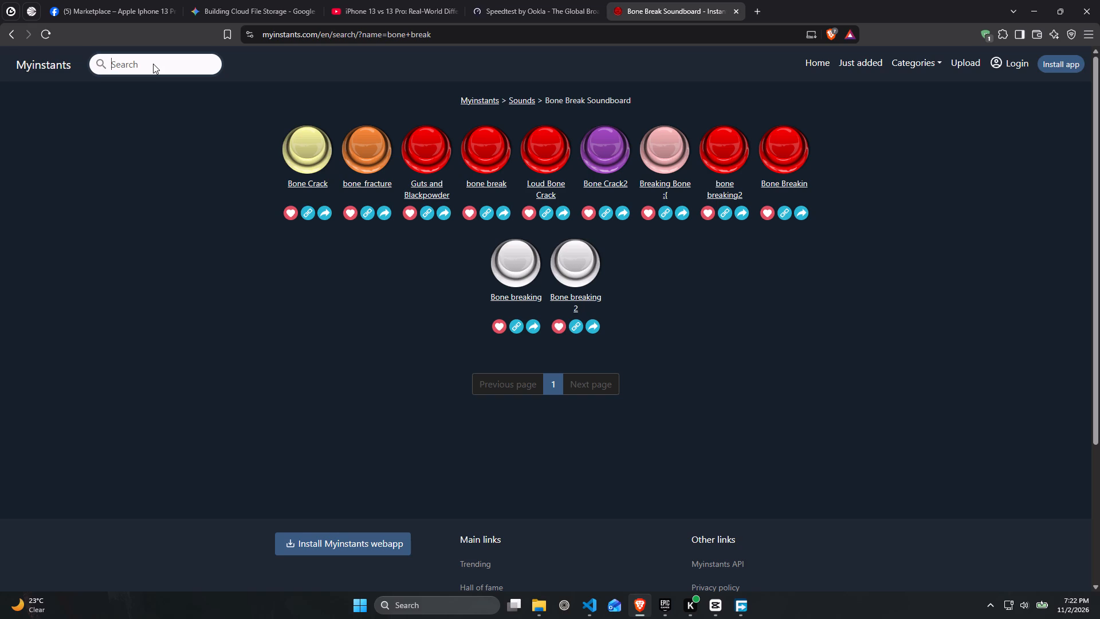
Listen to the Bone Crack sound, download it as bone-crack.mp3 to the Downloads folder, and return to File Explorer.
click(319, 145)
click(312, 185)
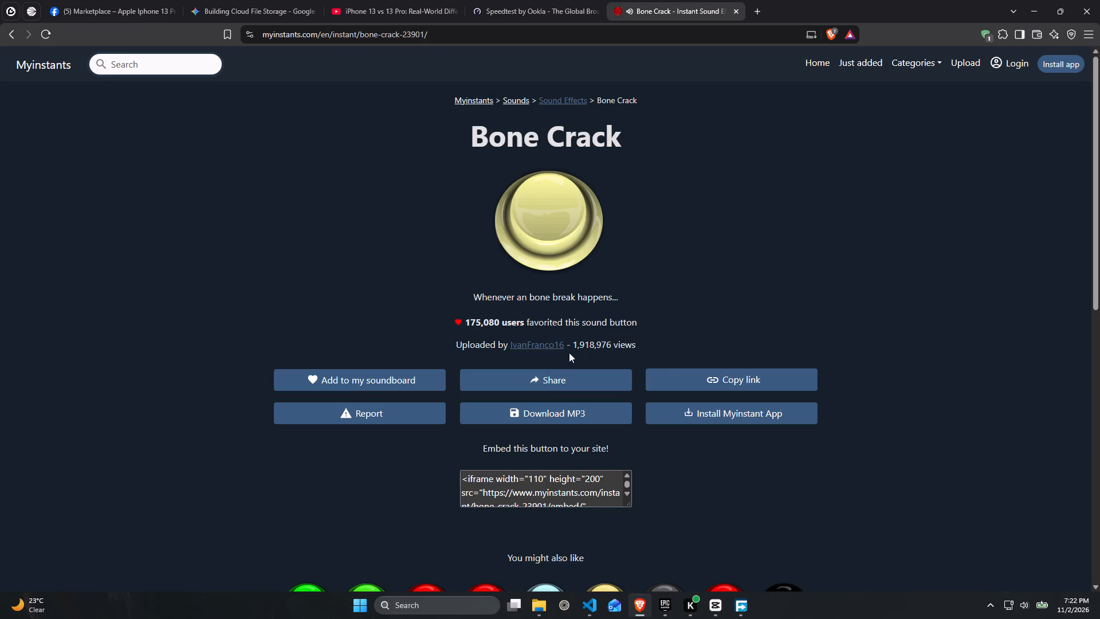
click(586, 407)
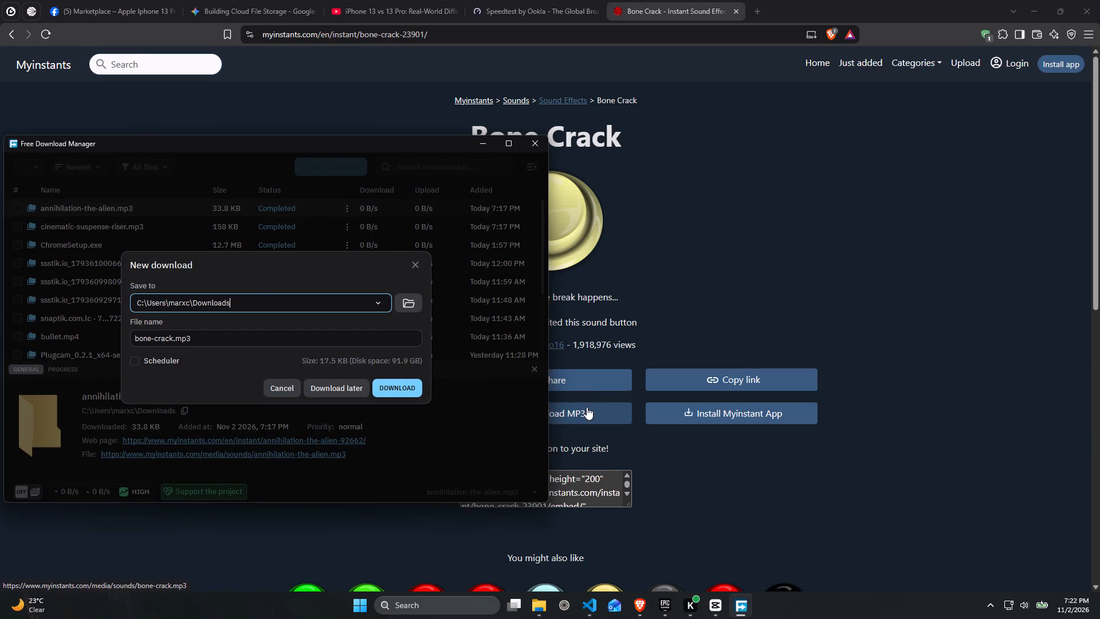
click(404, 384)
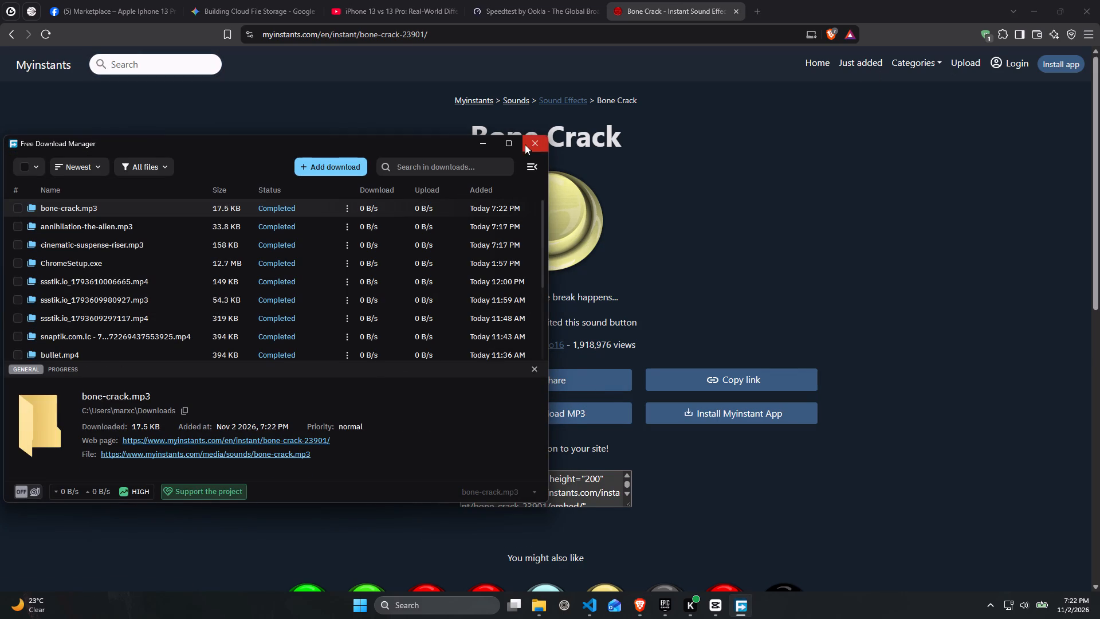
click(521, 147)
click(1099, 8)
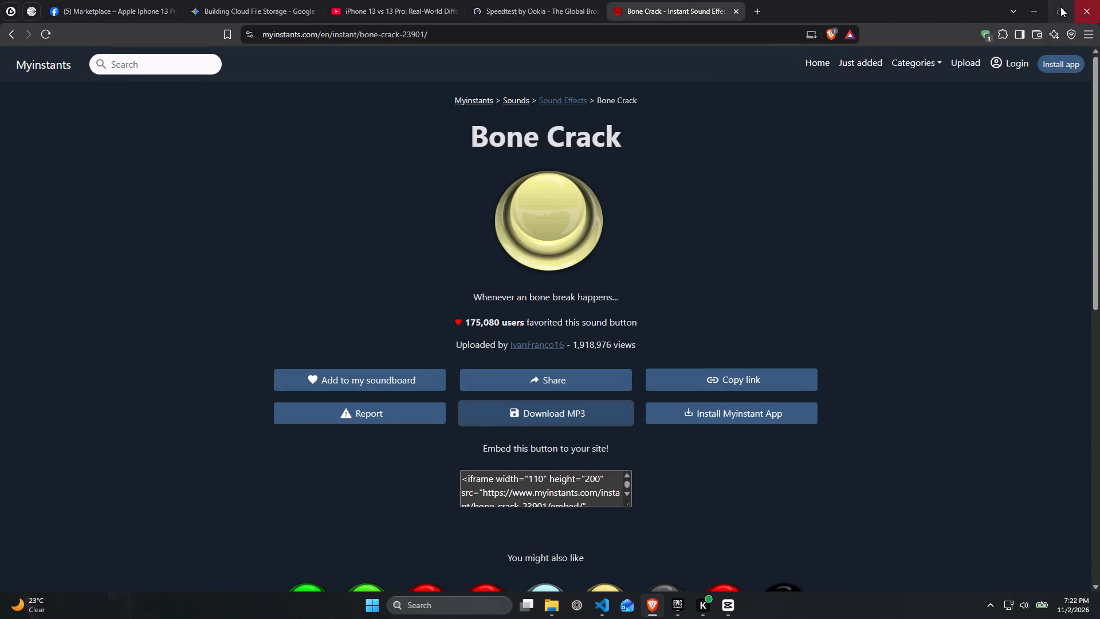
click(1039, 6)
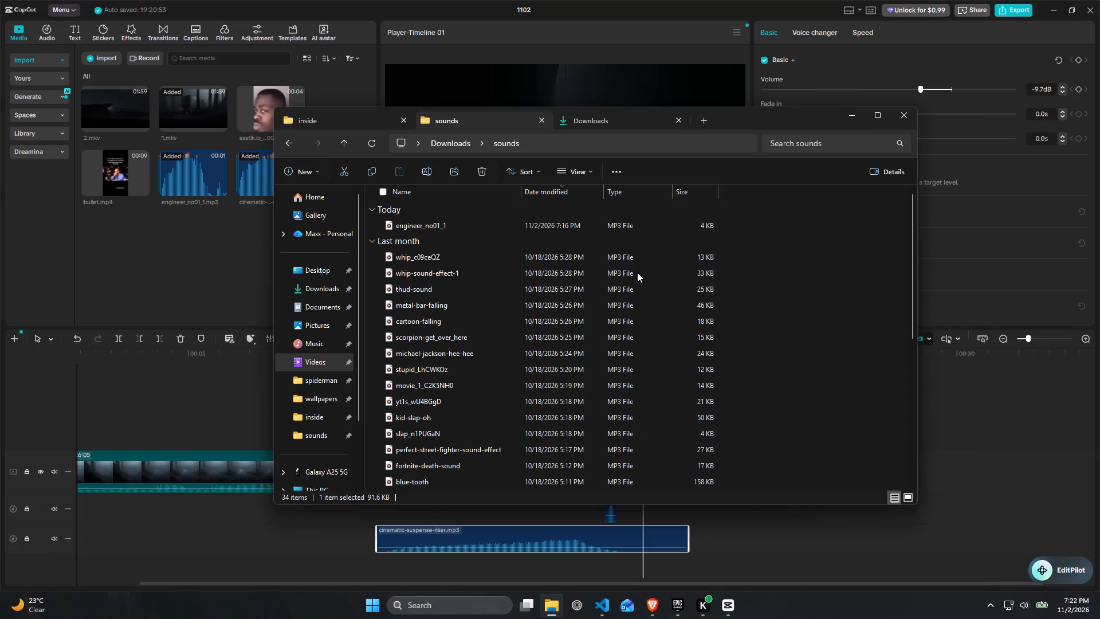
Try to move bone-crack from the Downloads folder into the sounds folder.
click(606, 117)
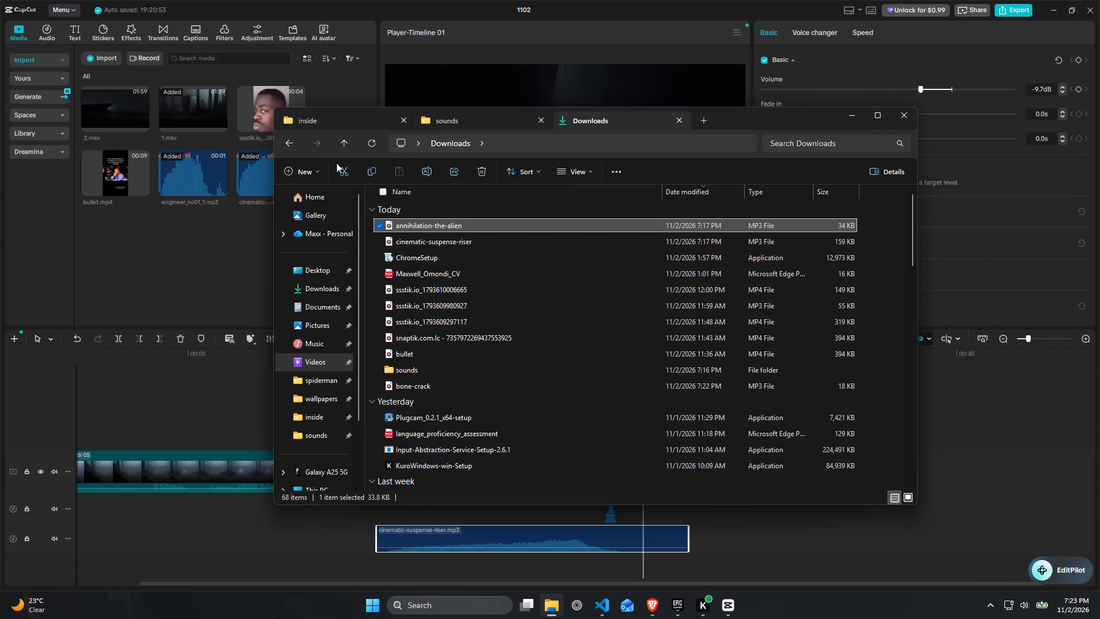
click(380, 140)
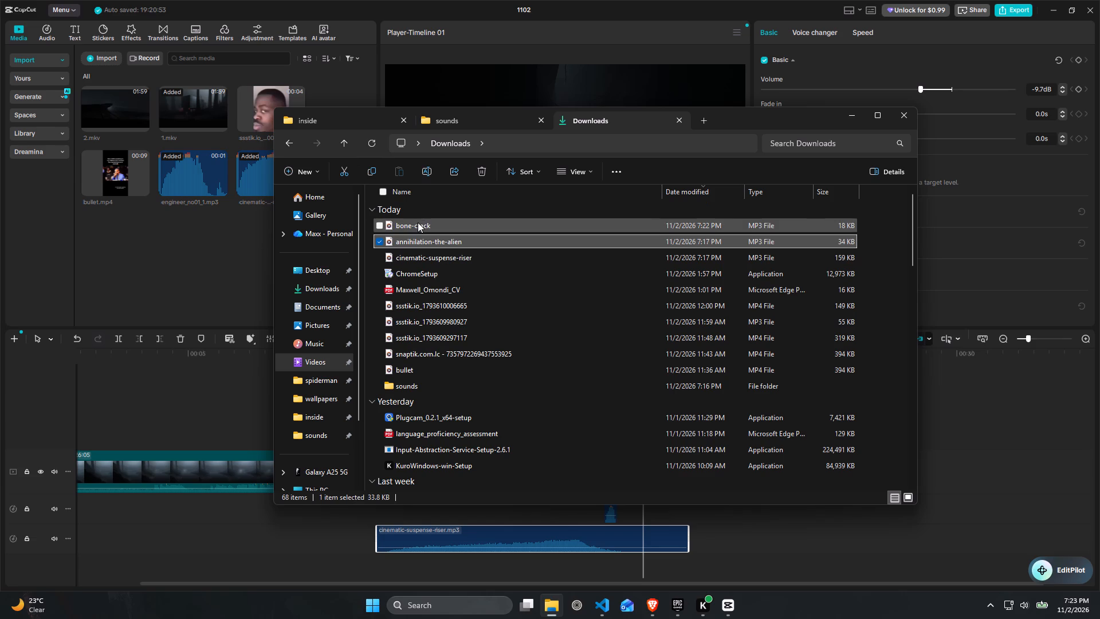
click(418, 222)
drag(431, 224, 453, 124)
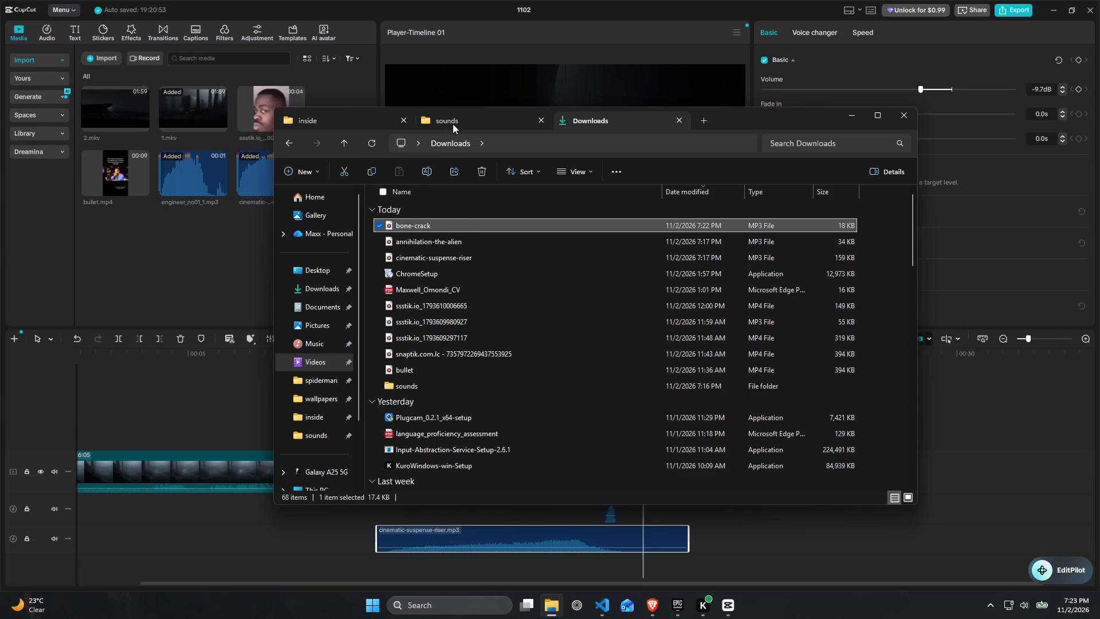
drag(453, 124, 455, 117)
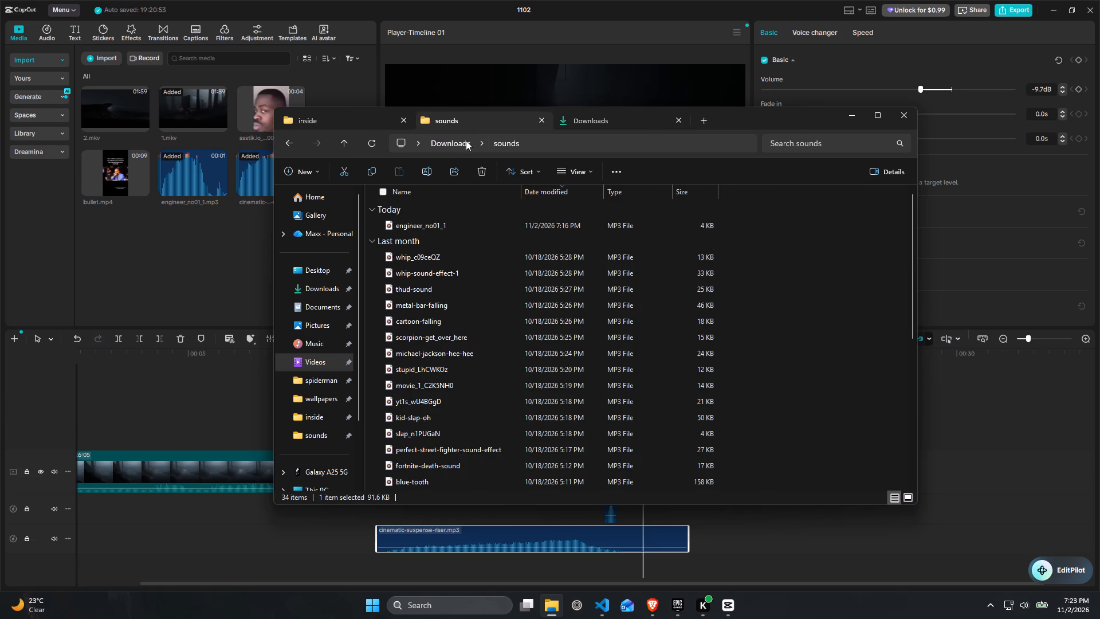
Refresh the sounds folder and look through its file list for bone-crack.
scroll(452, 307, down, 1)
scroll(453, 300, up, 2)
click(367, 140)
scroll(456, 433, down, 2)
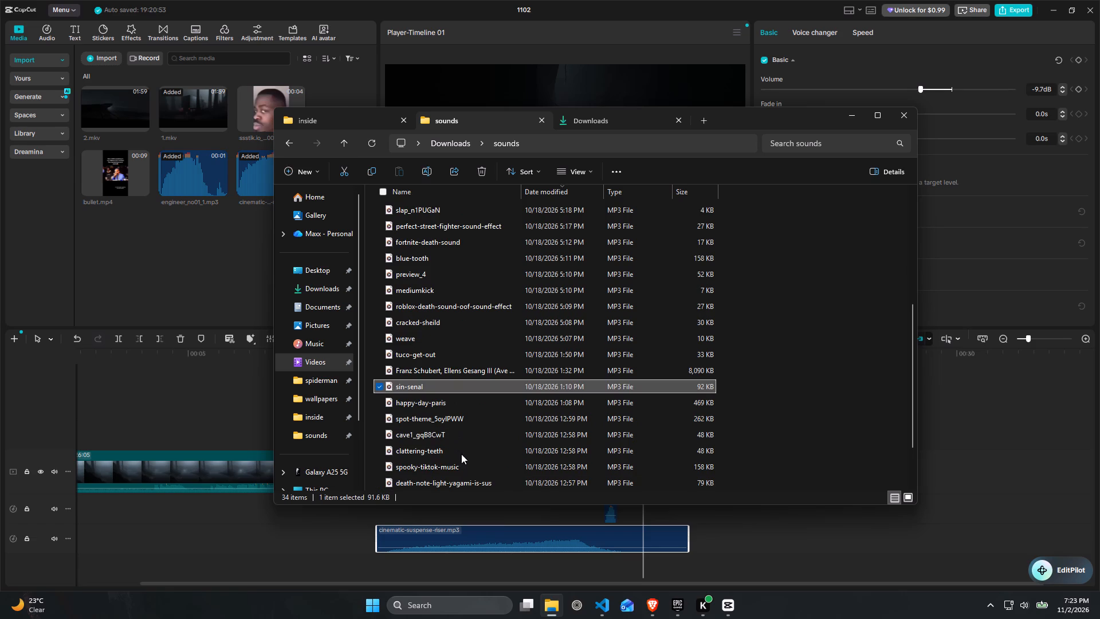
scroll(450, 415, down, 5)
scroll(449, 416, up, 5)
scroll(428, 314, up, 4)
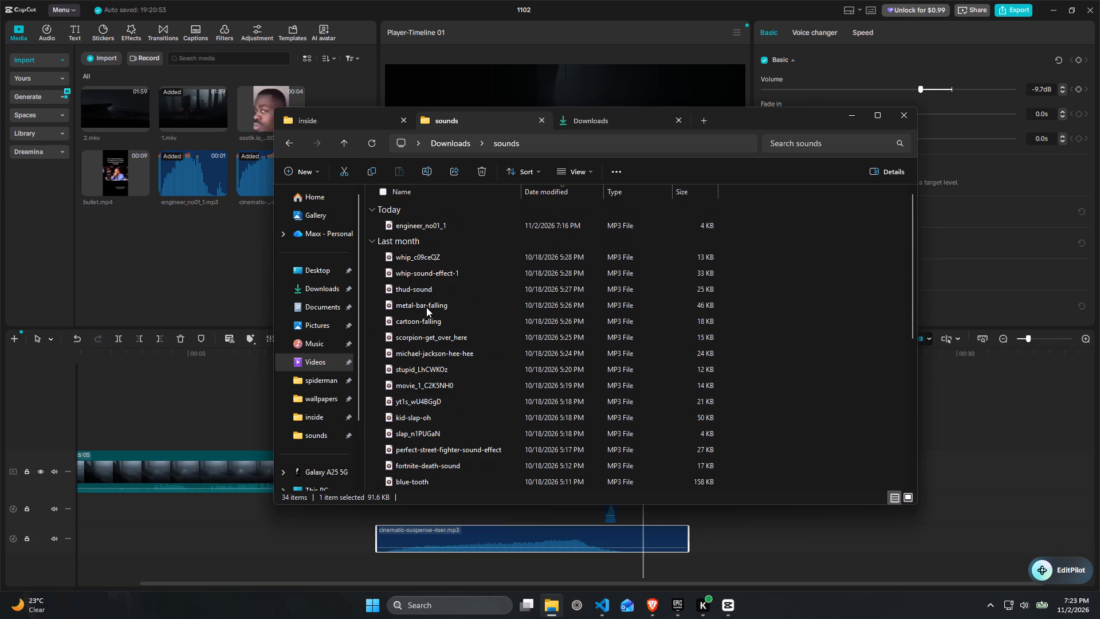
scroll(402, 247, up, 3)
click(375, 140)
click(375, 140)
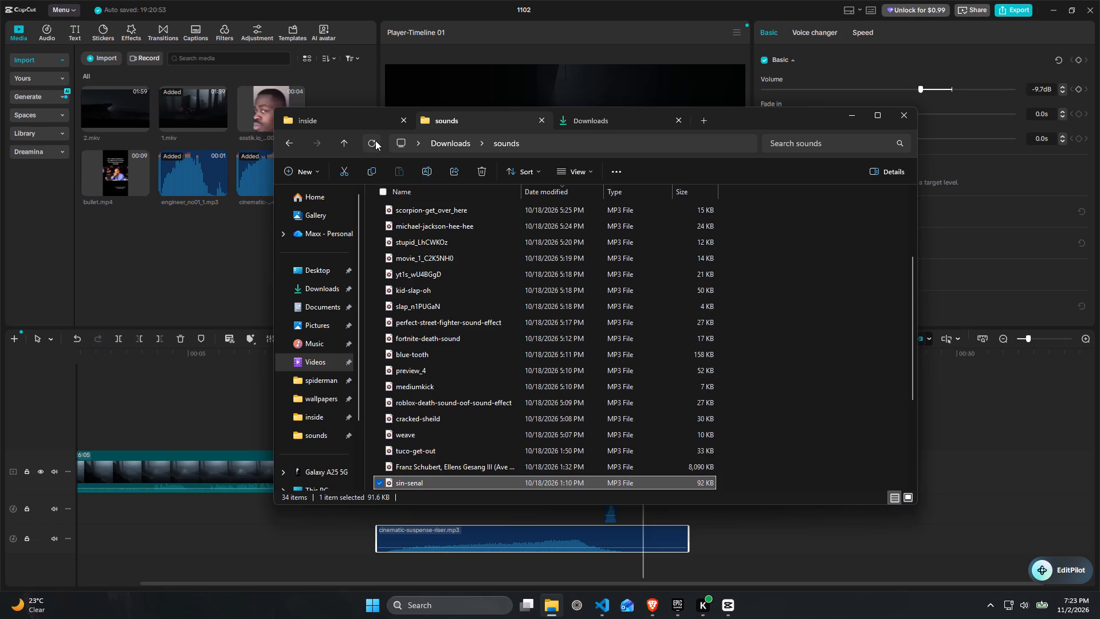
scroll(447, 357, down, 6)
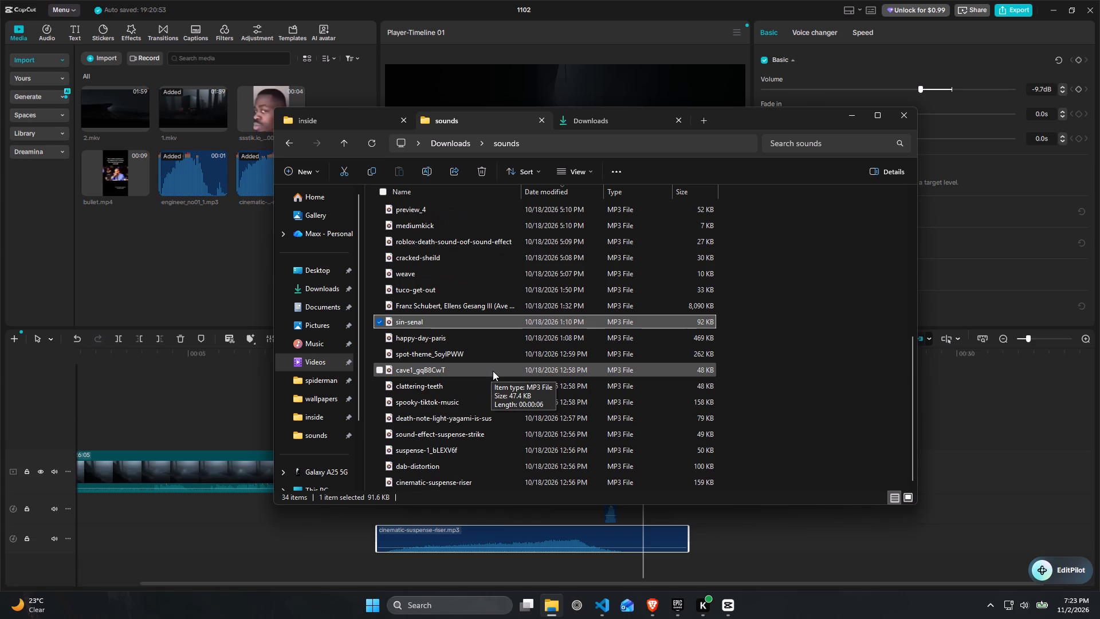
scroll(496, 366, up, 1)
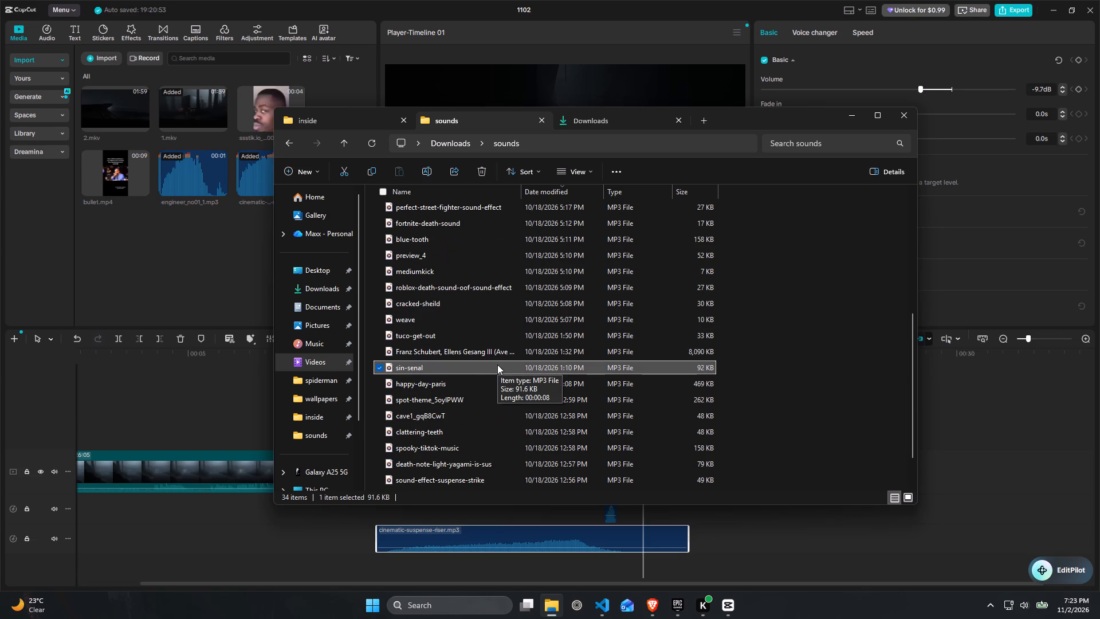
scroll(524, 361, up, 3)
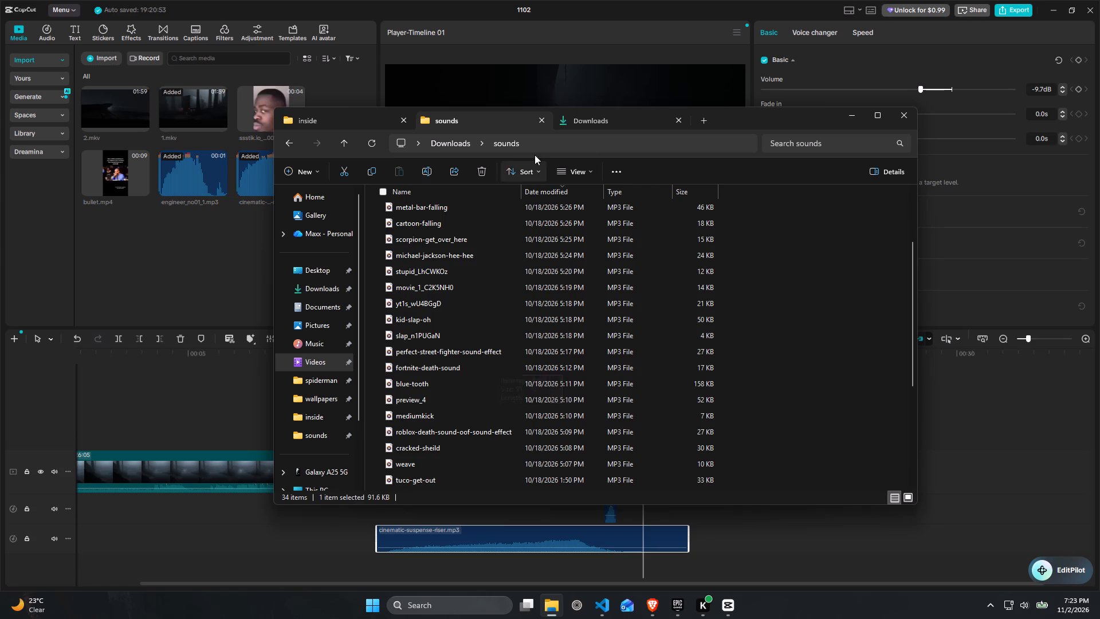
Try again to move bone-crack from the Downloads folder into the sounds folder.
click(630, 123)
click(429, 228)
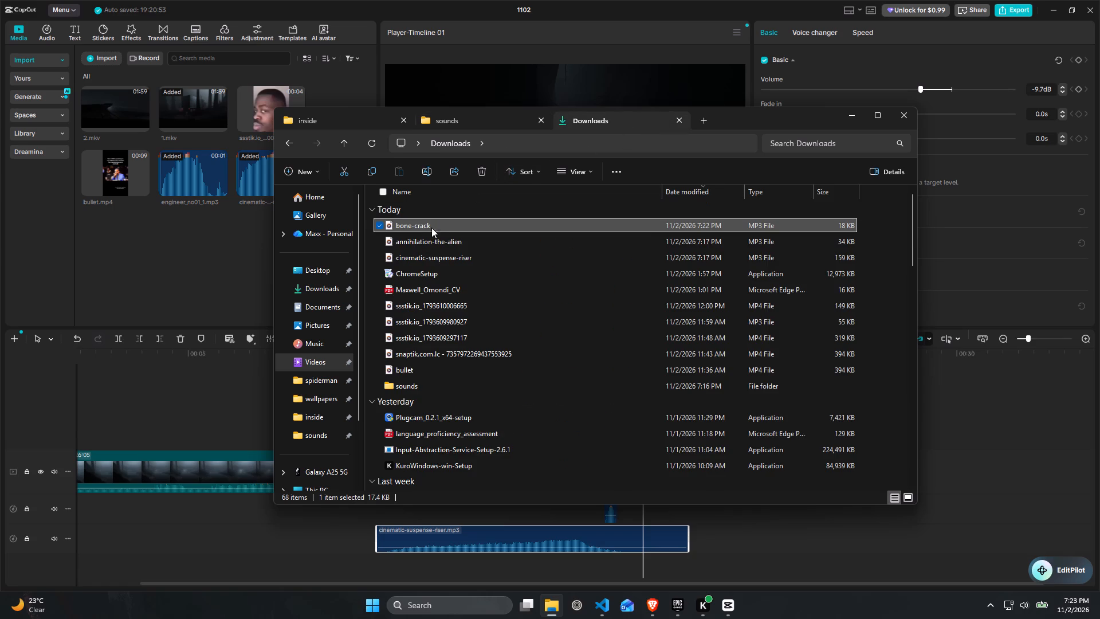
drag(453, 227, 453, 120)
Import bone-crack from the Downloads folder into the CapCut project's media.
click(585, 122)
drag(423, 227, 165, 270)
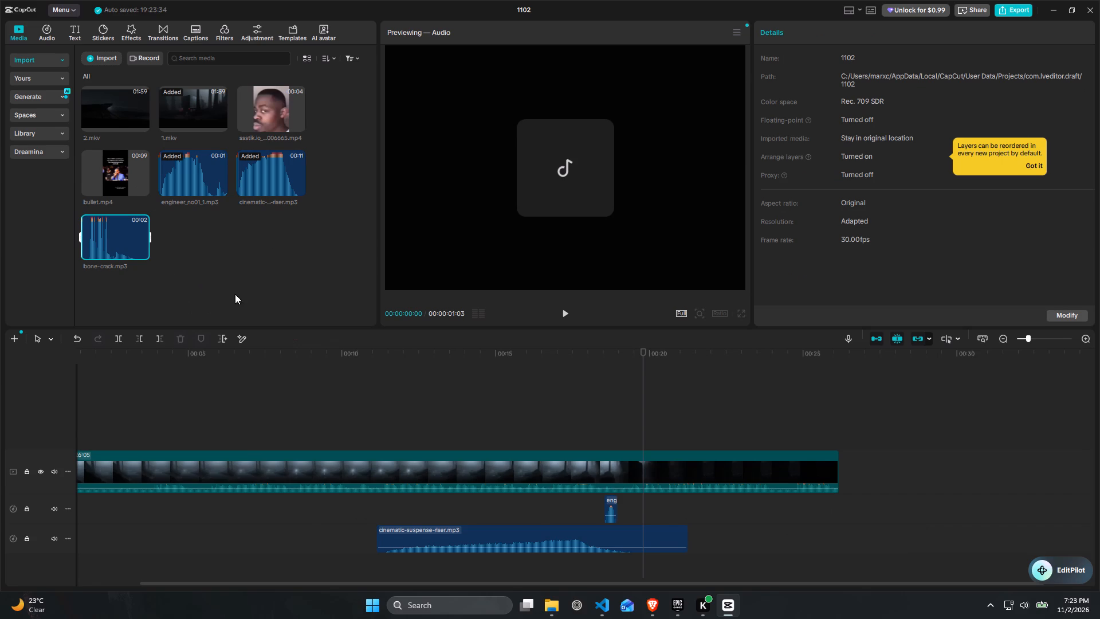
Place bone-crack.mp3 on the audio track after the engineer clip, starting at about 19.3 s, and play that part back.
drag(100, 232, 640, 510)
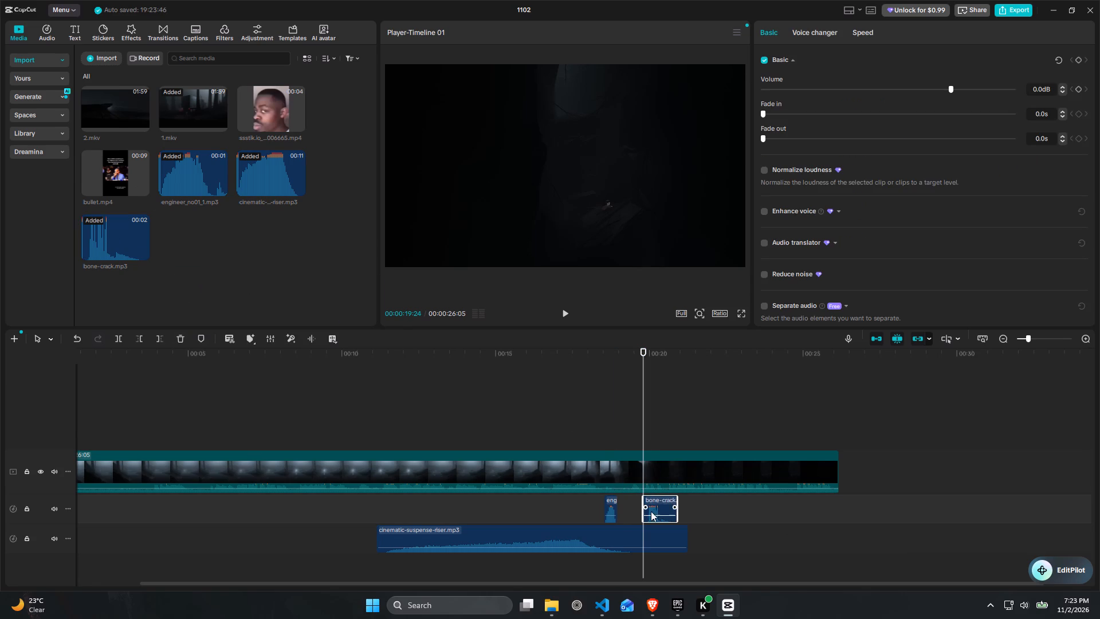
drag(658, 510, 643, 512)
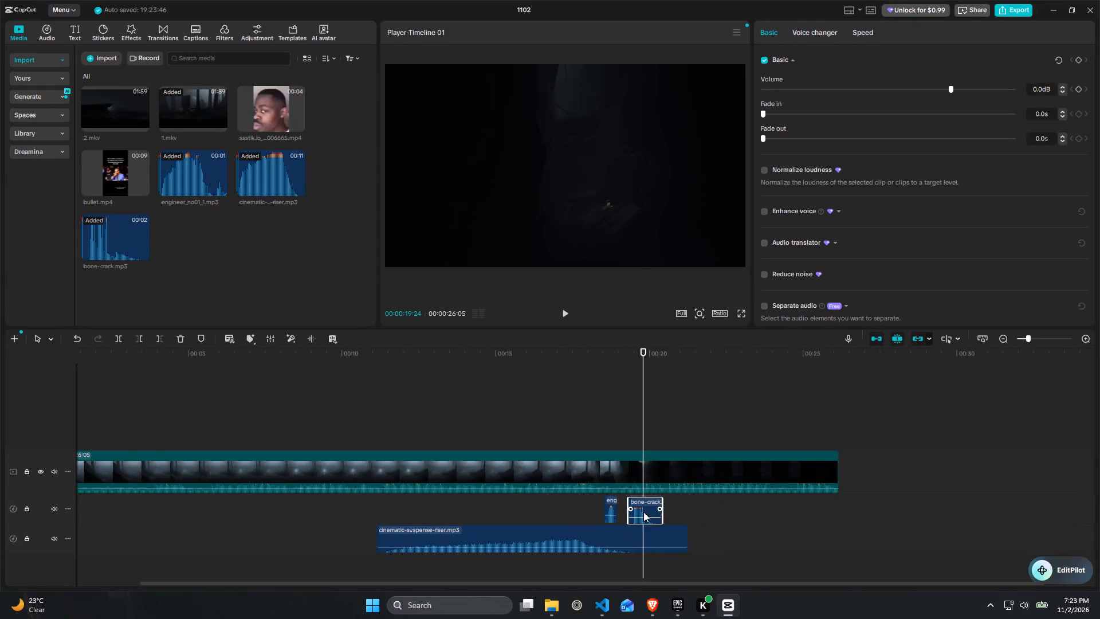
click(588, 359)
key(space)
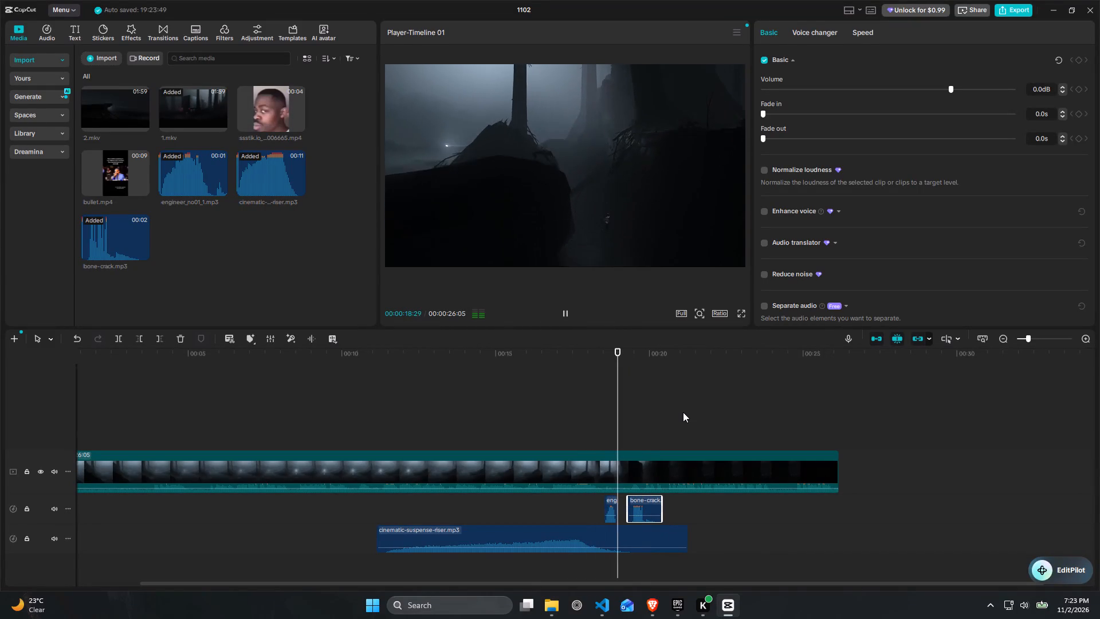
key(space)
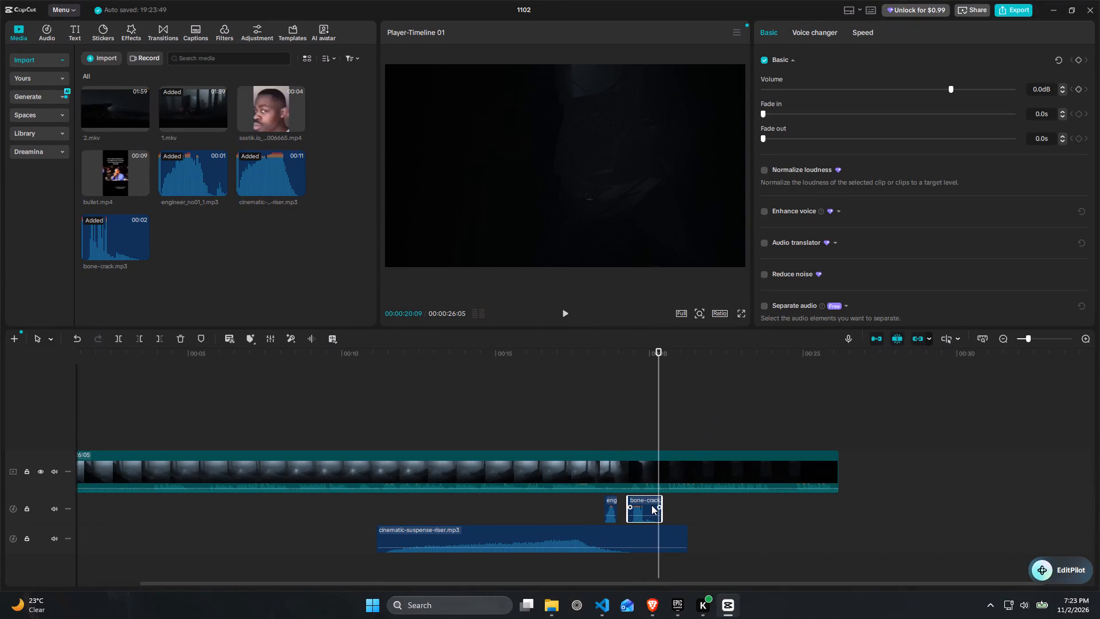
Shift the bone-crack clip slightly later, to start at about 19.4 s, and play it back.
drag(651, 503, 656, 502)
click(617, 361)
key(space)
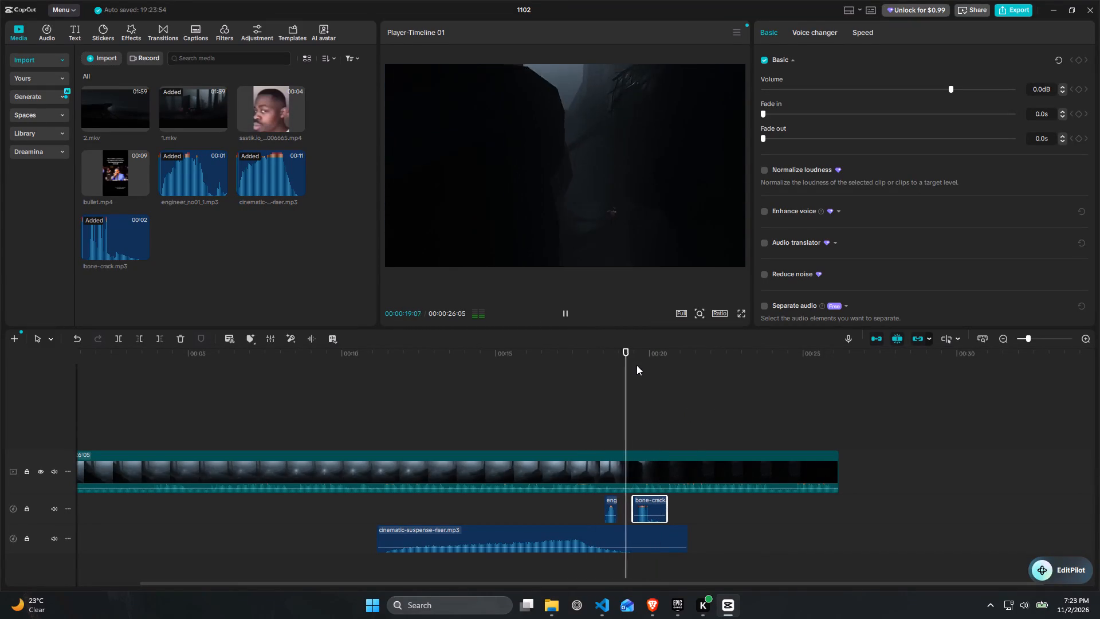
key(space)
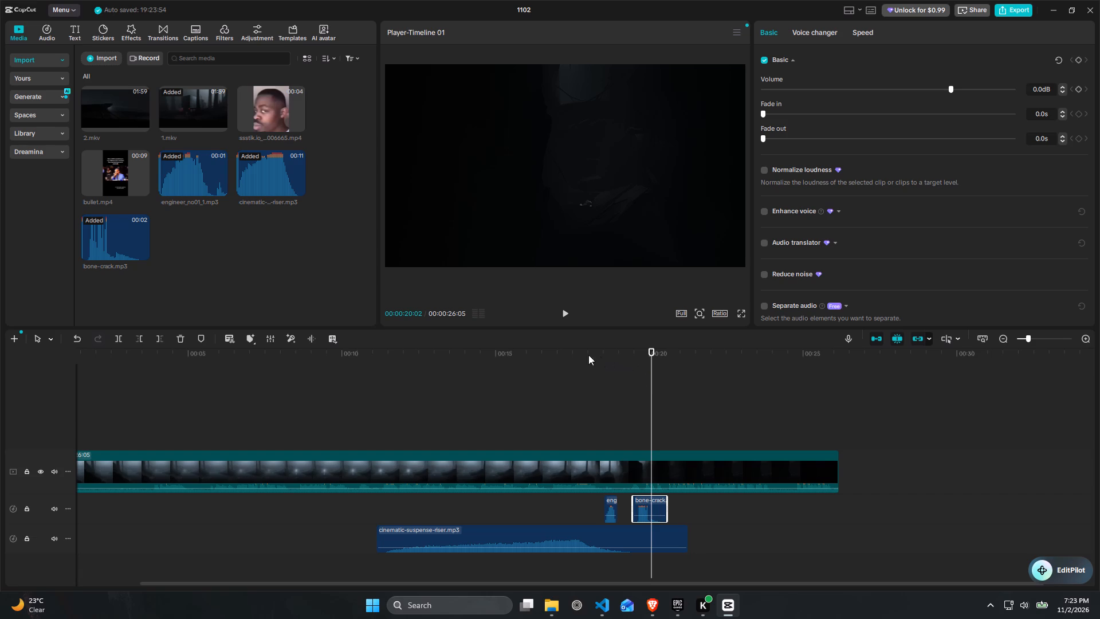
Play through the fall to find the cut point and trim the end of the 1.mkv clip at 00:00:21:26.
click(561, 351)
key(space)
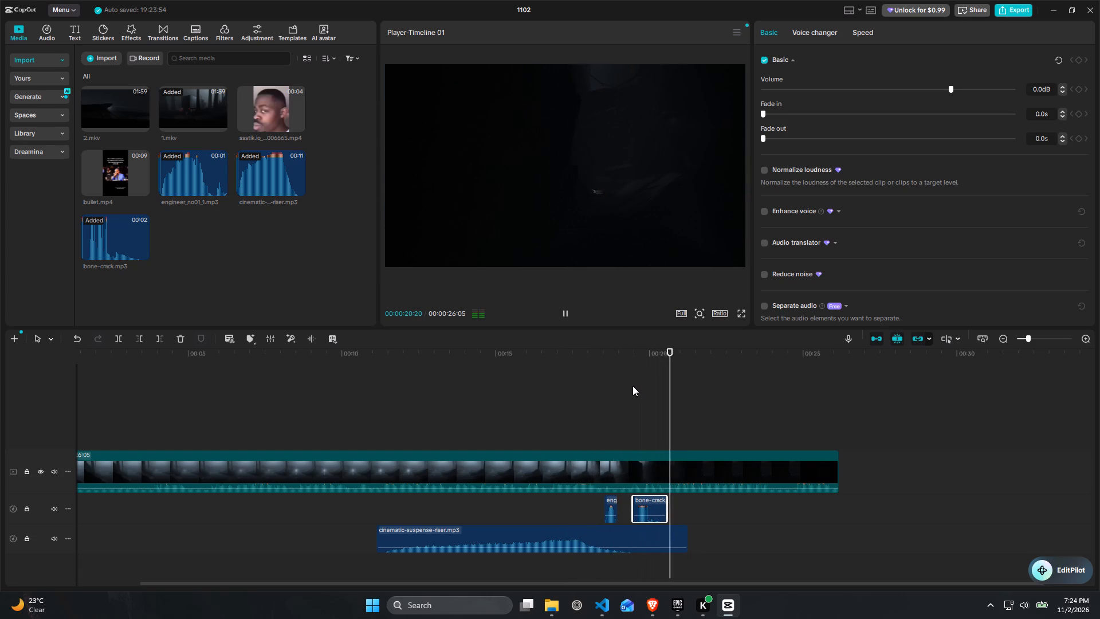
key(space)
key(space)
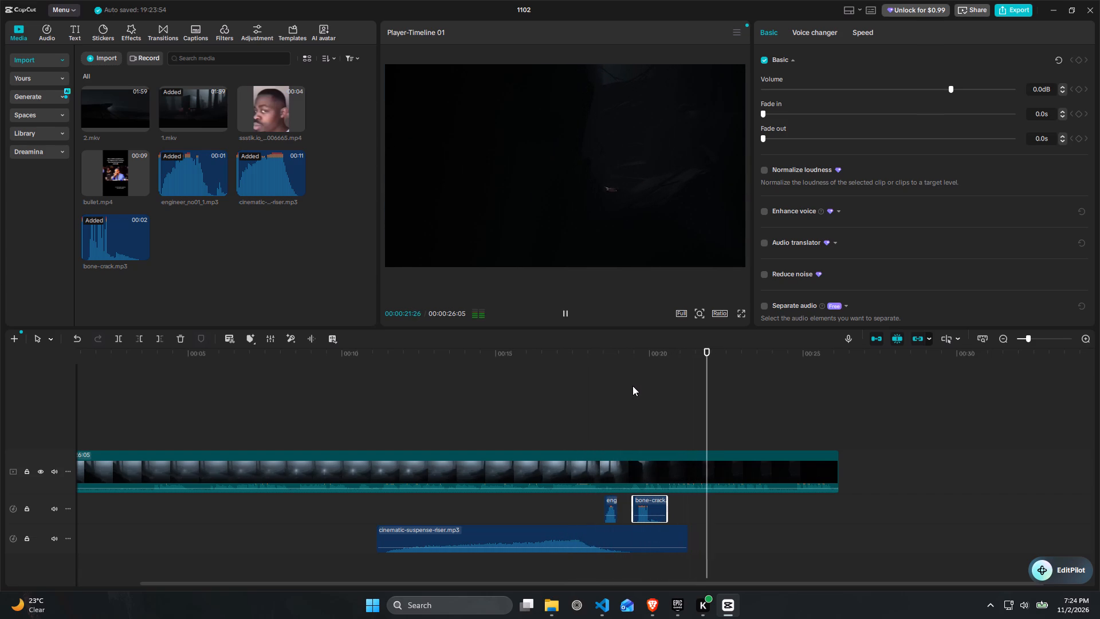
key(space)
drag(710, 348, 699, 349)
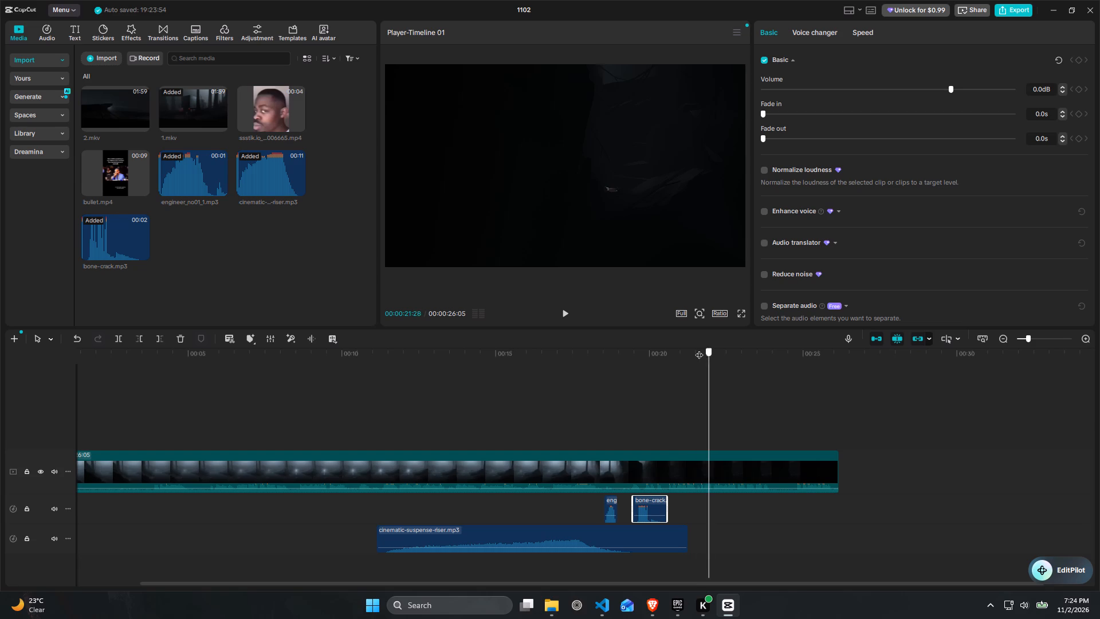
drag(699, 349, 700, 350)
key(space)
key(space)
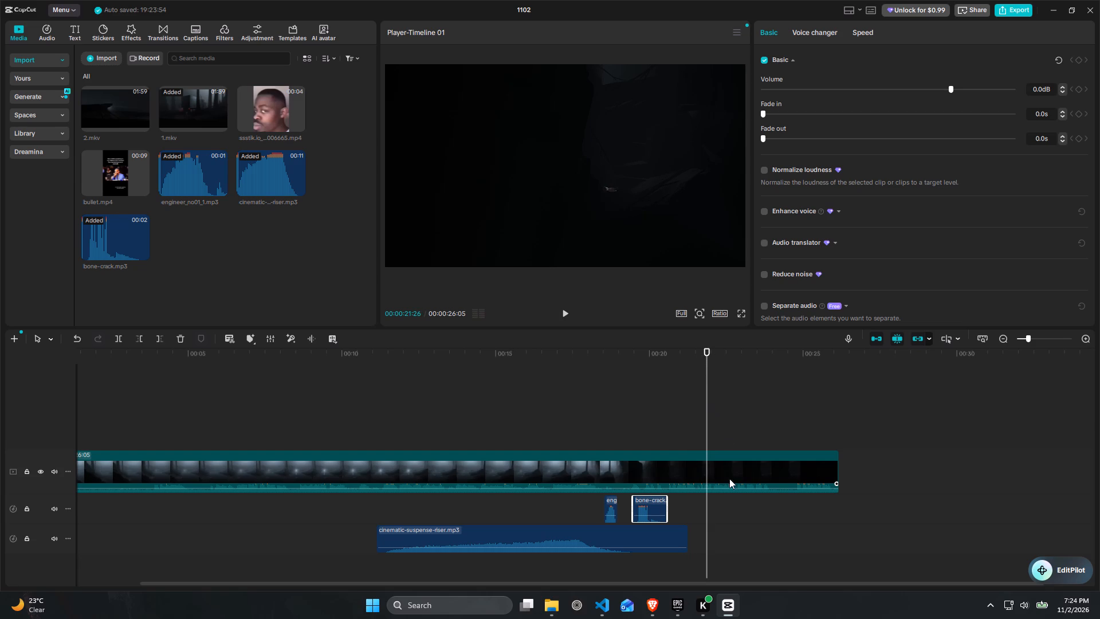
click(726, 474)
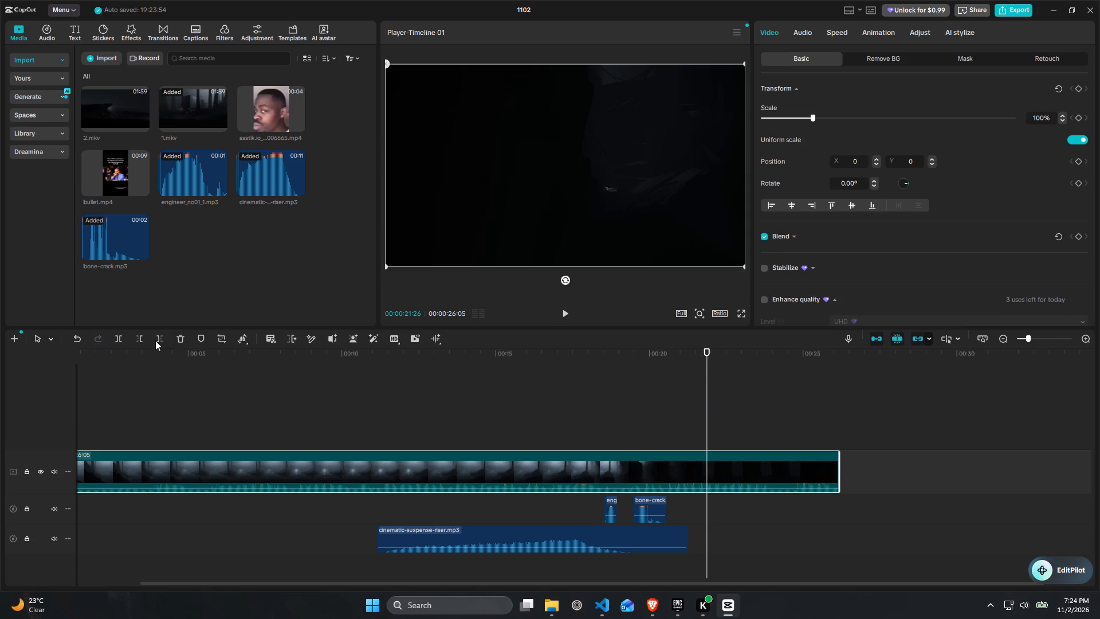
click(163, 337)
Add bullet.mp4 to the main track directly after the 1.mkv clip and play across the join.
drag(101, 176, 800, 412)
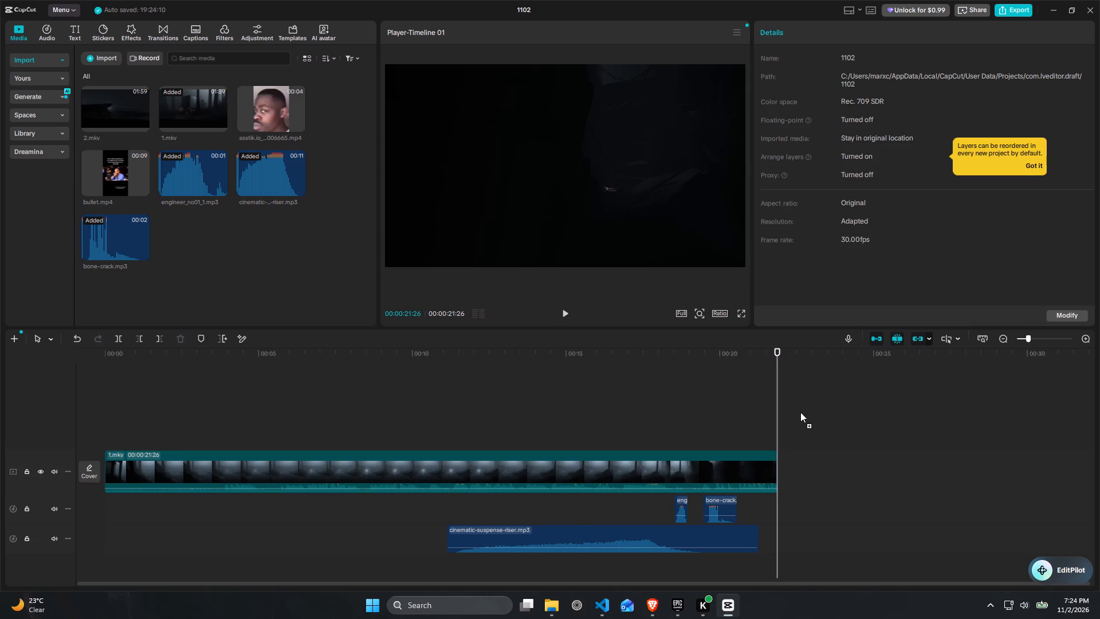
drag(800, 412, 773, 473)
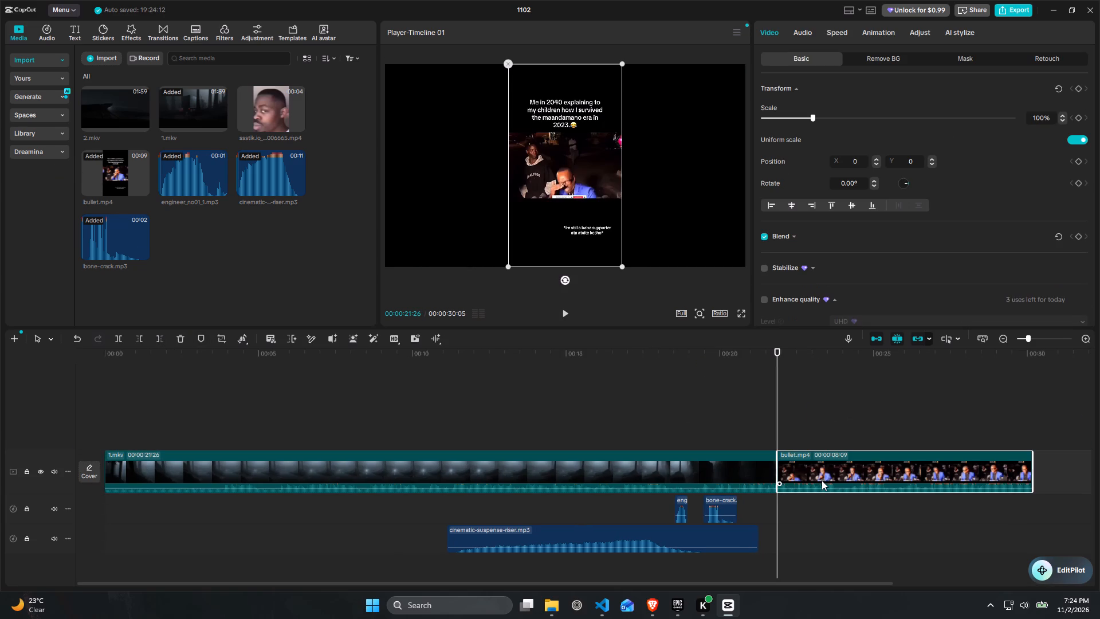
key(space)
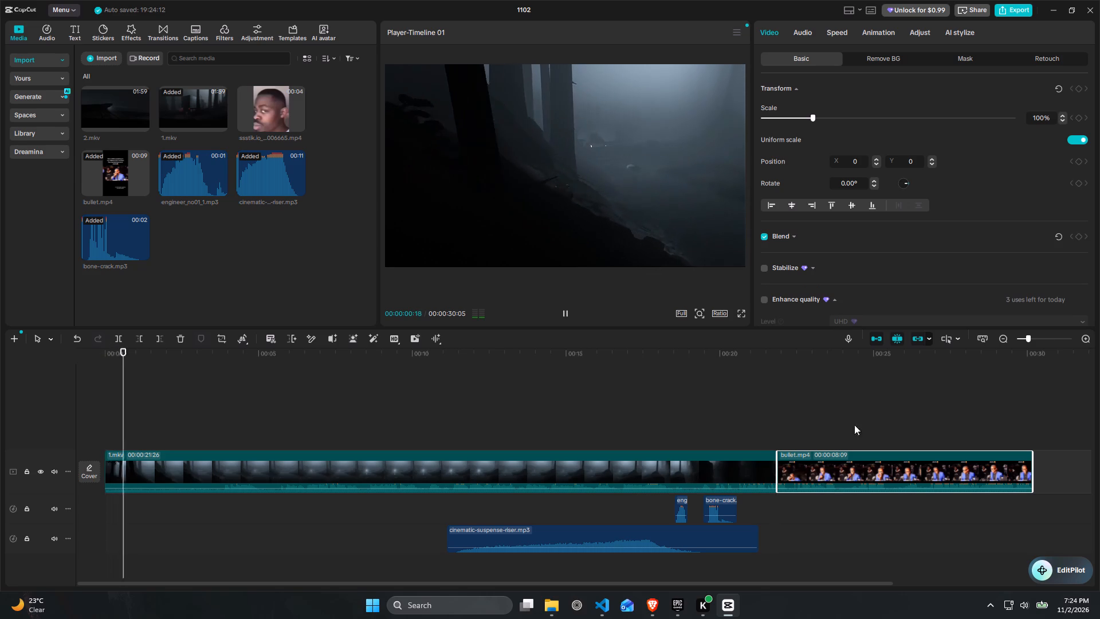
click(760, 358)
key(space)
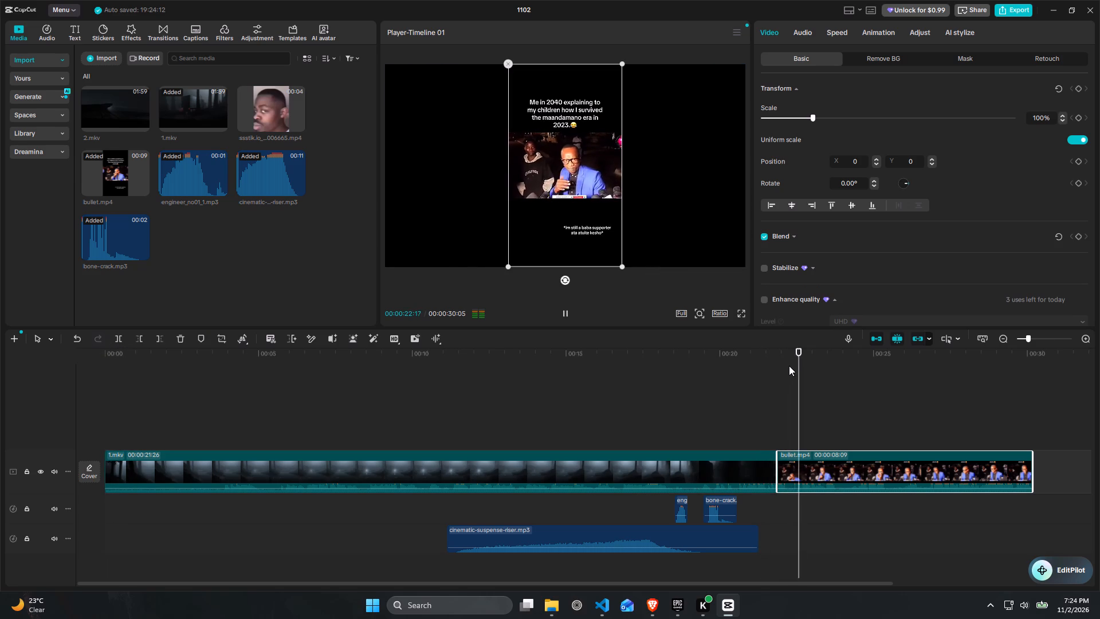
key(space)
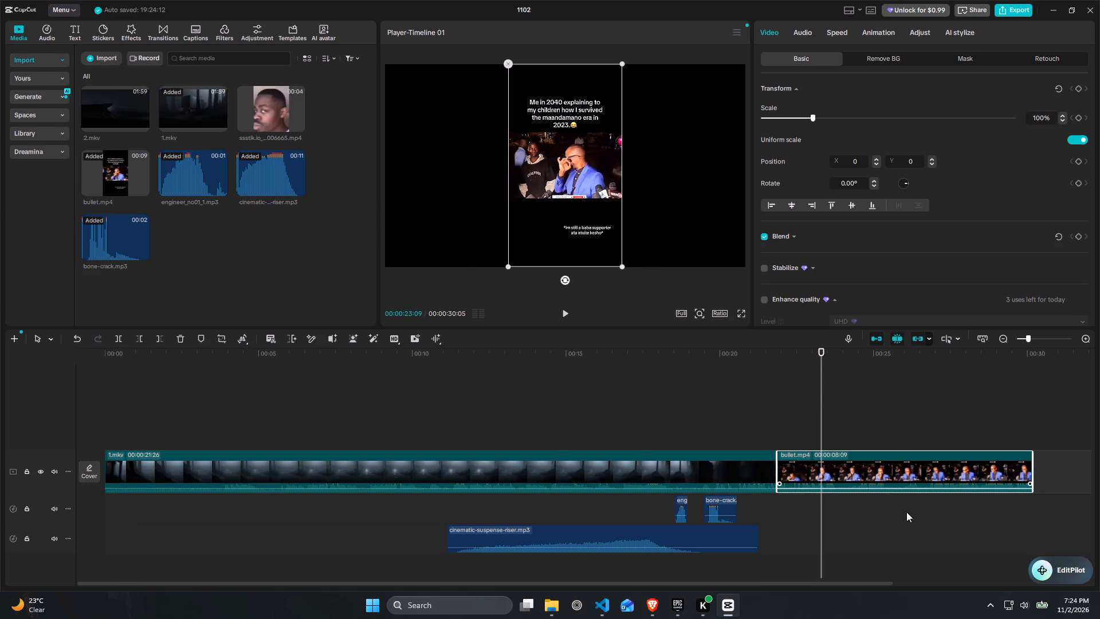
Play the bullet.mp4 clip to find its cut point and trim its end at 00:00:26:20.
key(space)
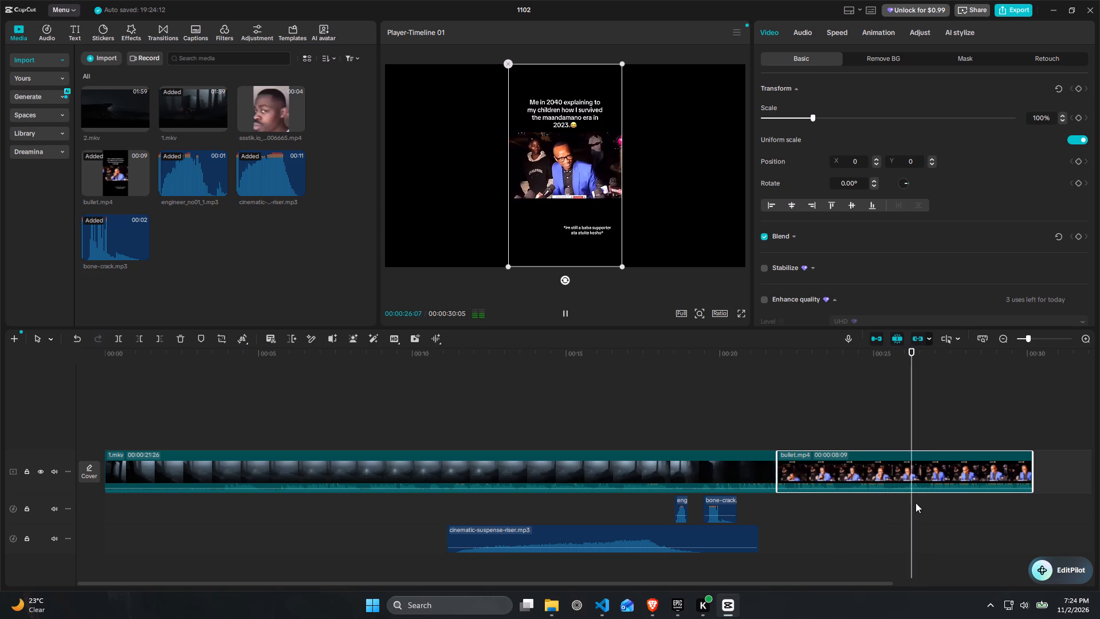
key(space)
click(929, 469)
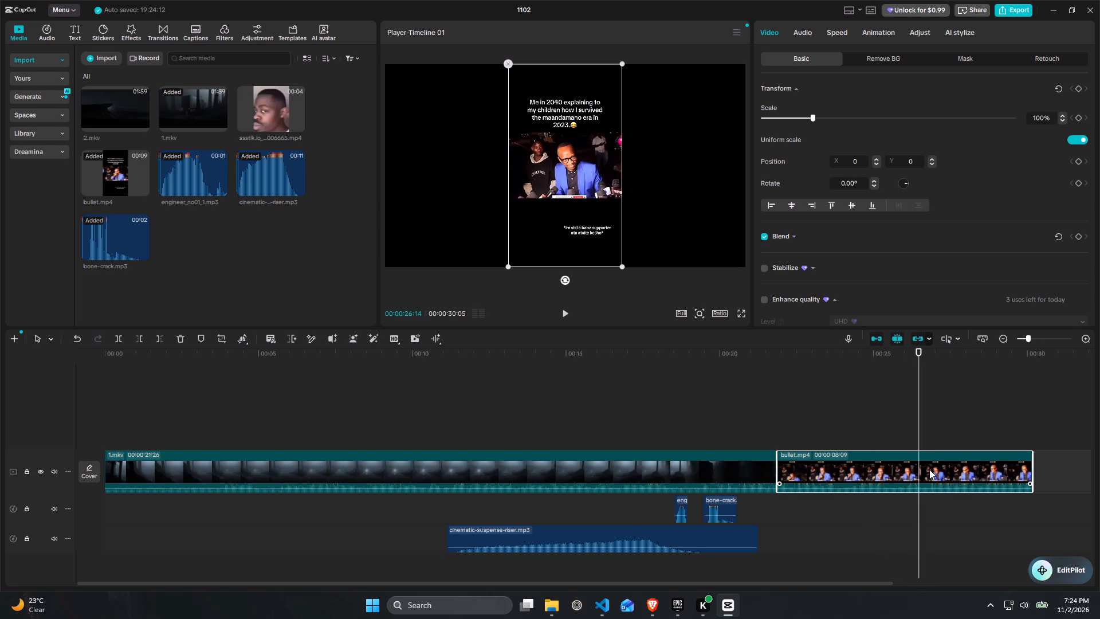
key(space)
key(space)
click(936, 470)
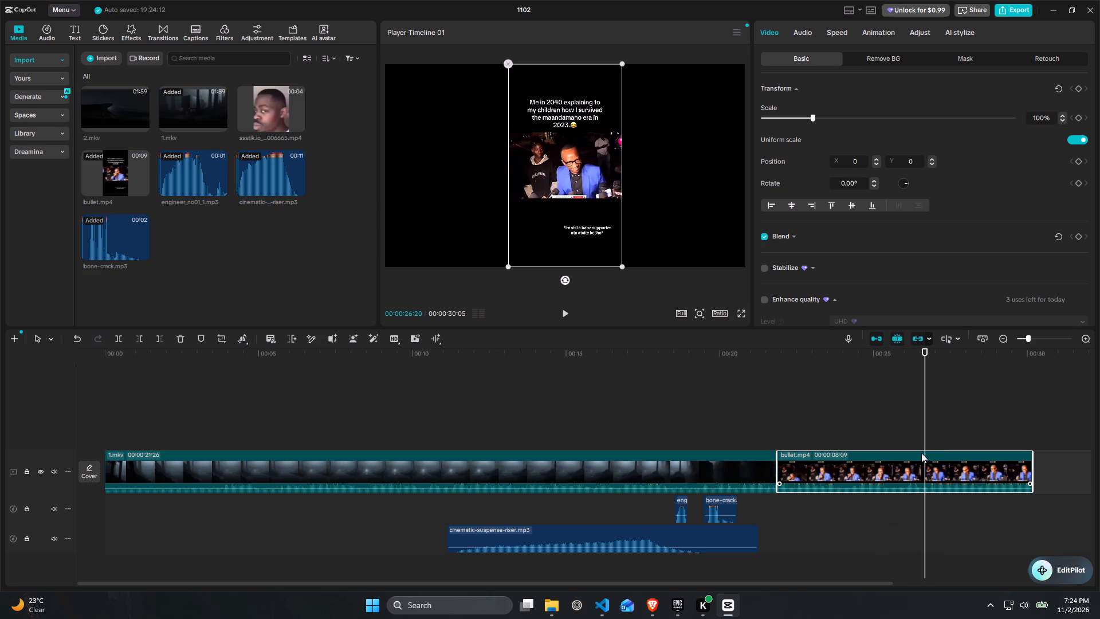
click(162, 340)
click(860, 466)
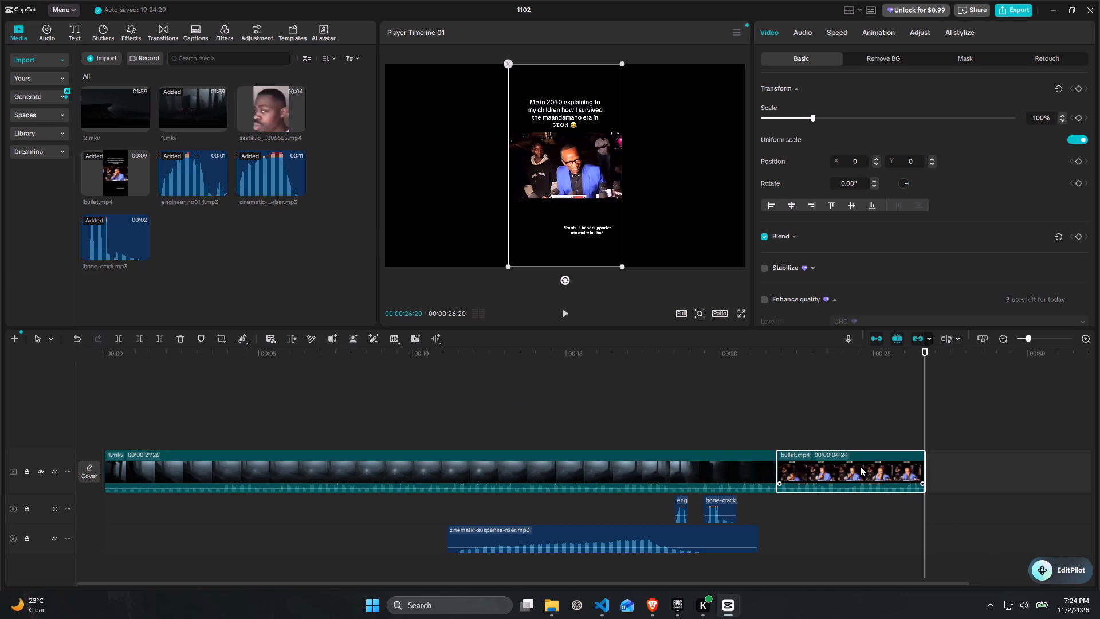
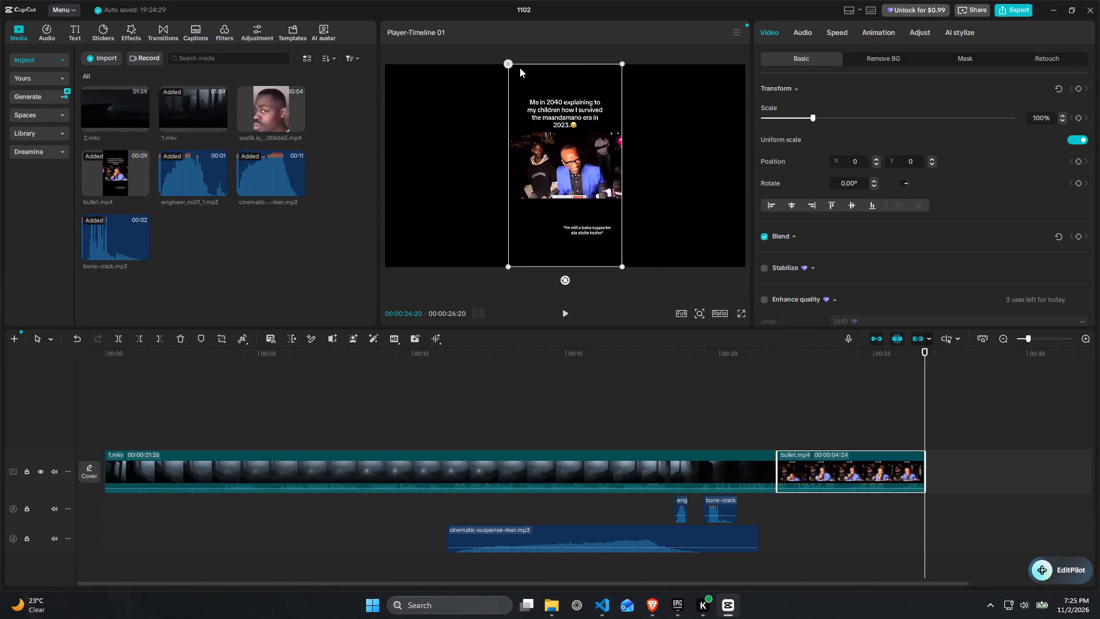
Add a rectangle mask to the bullet.mp4 clip and size it to 476 by 277, framing only the speaker footage without the captions.
click(620, 62)
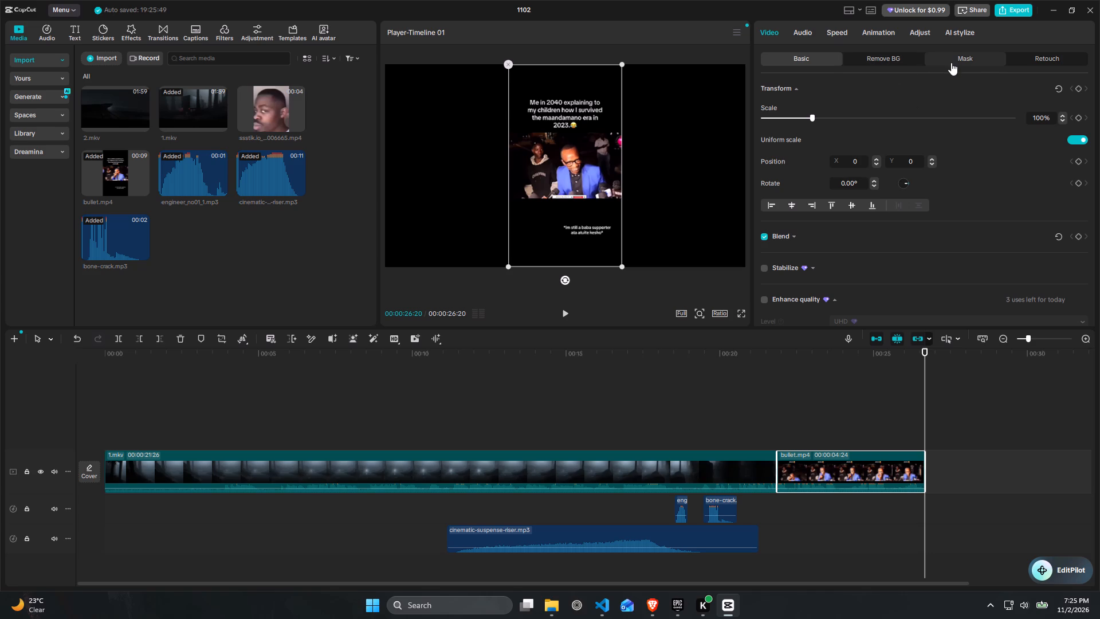
click(972, 60)
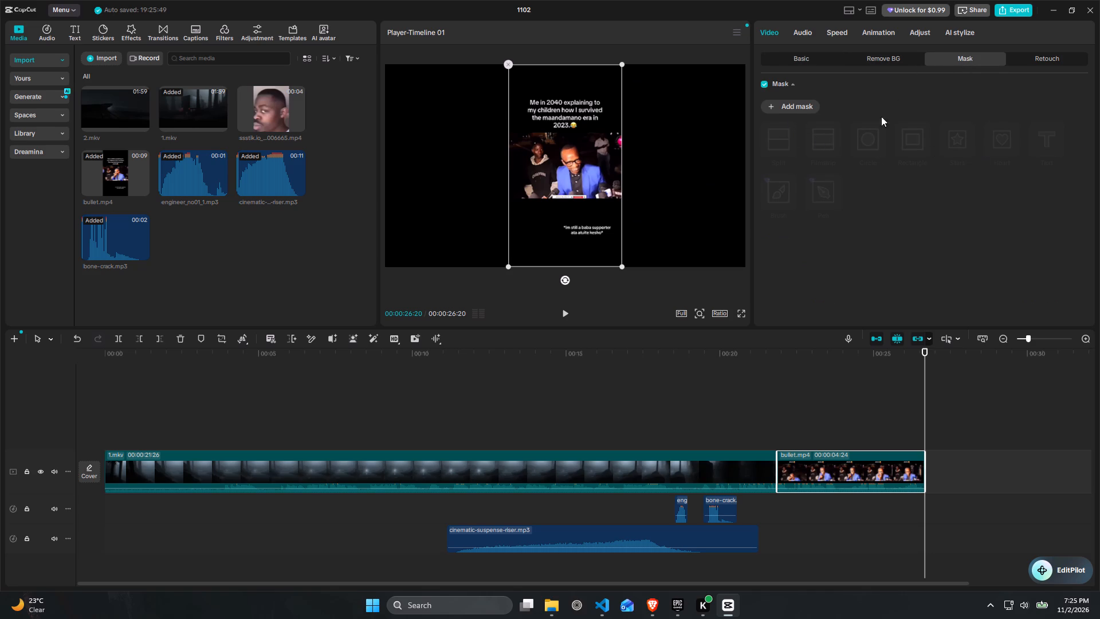
click(783, 106)
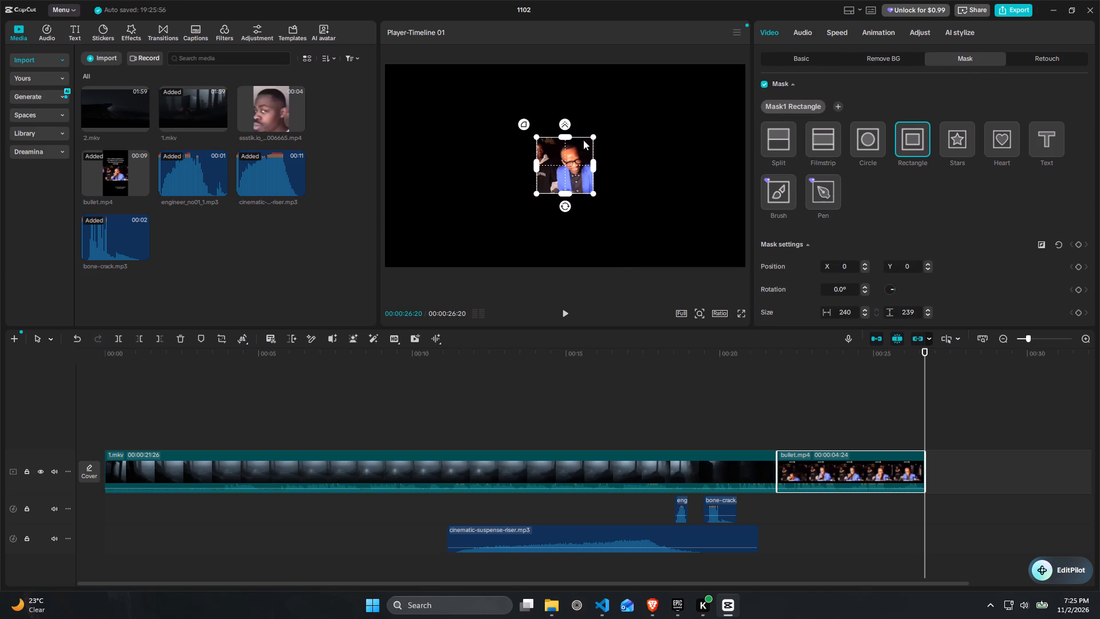
drag(594, 136, 604, 136)
drag(568, 203, 567, 198)
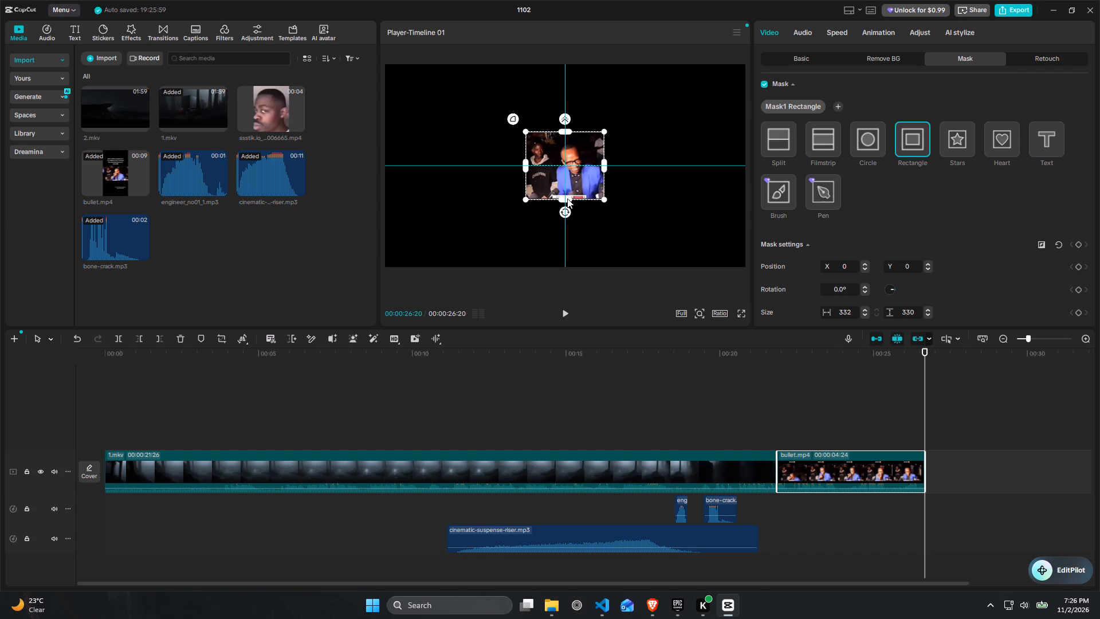
drag(567, 198, 567, 197)
drag(604, 163, 627, 165)
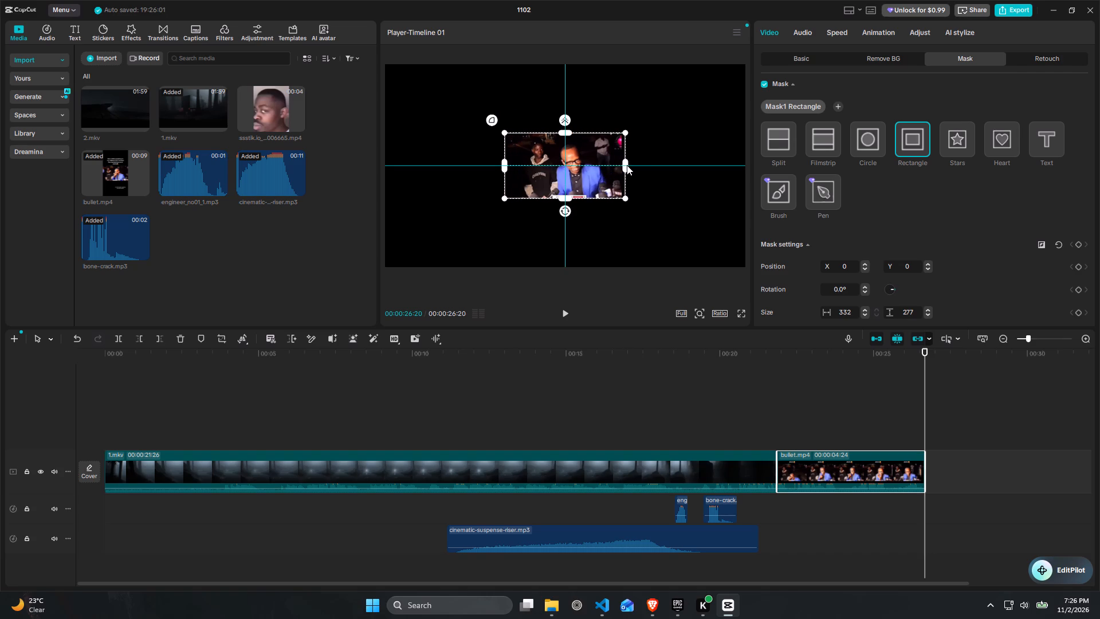
drag(627, 165, 610, 169)
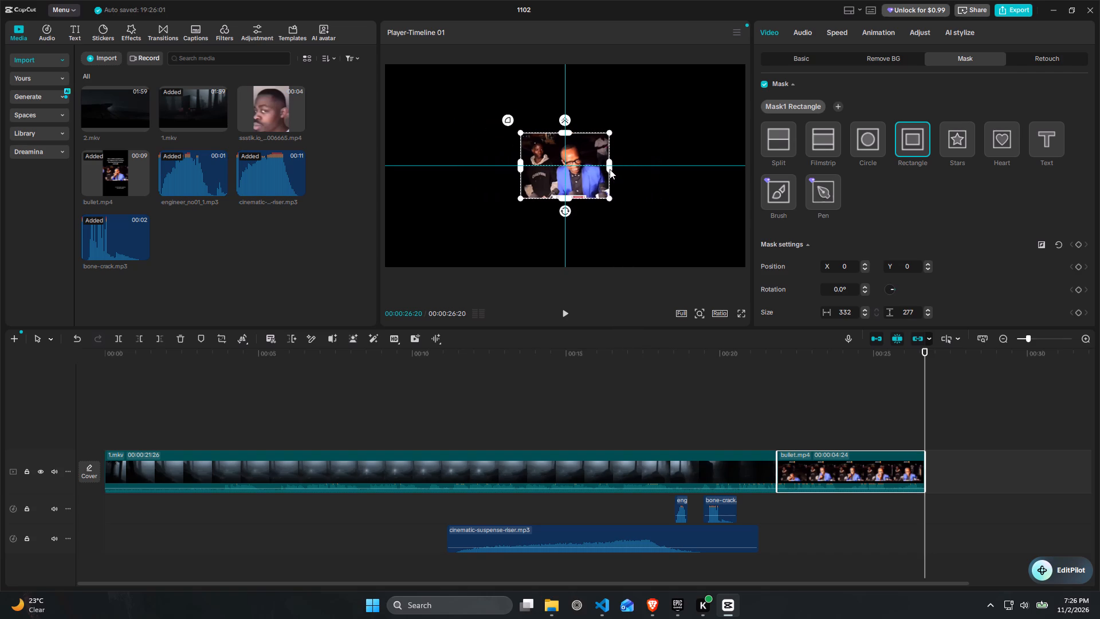
drag(610, 169, 622, 170)
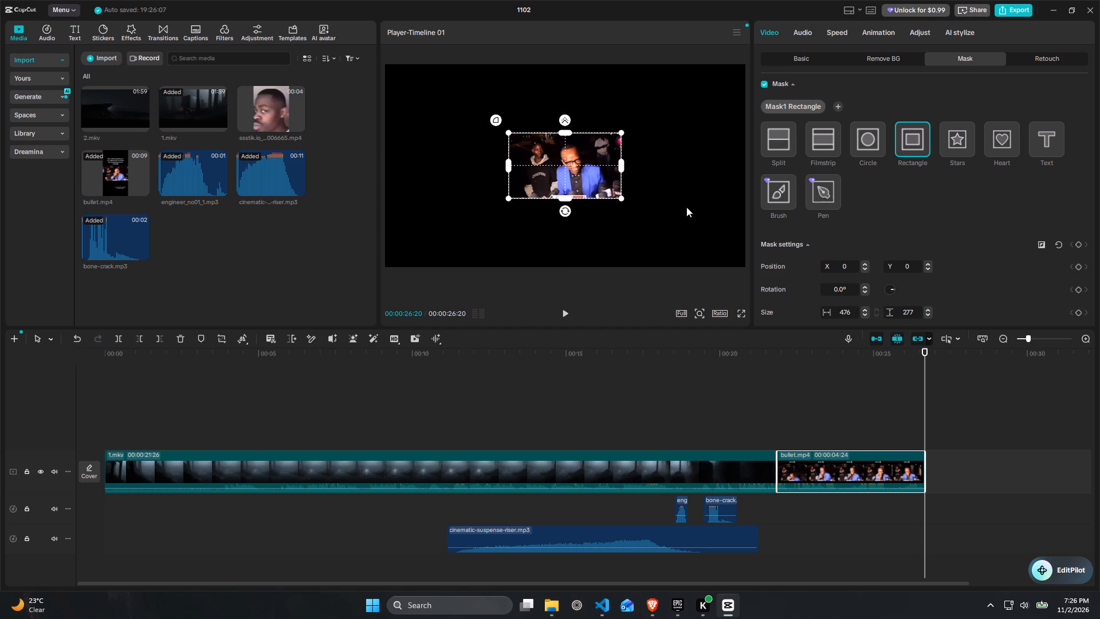
click(662, 222)
Play across the join from the 1.mkv clip into the masked bullet.mp4 clip to check it.
click(644, 404)
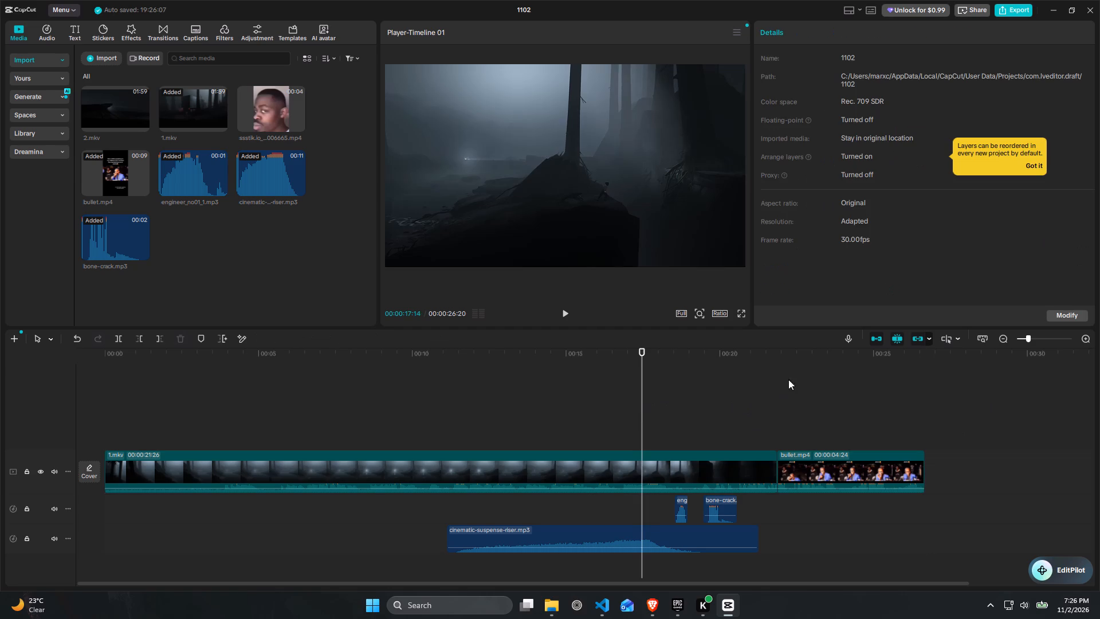
click(757, 360)
key(space)
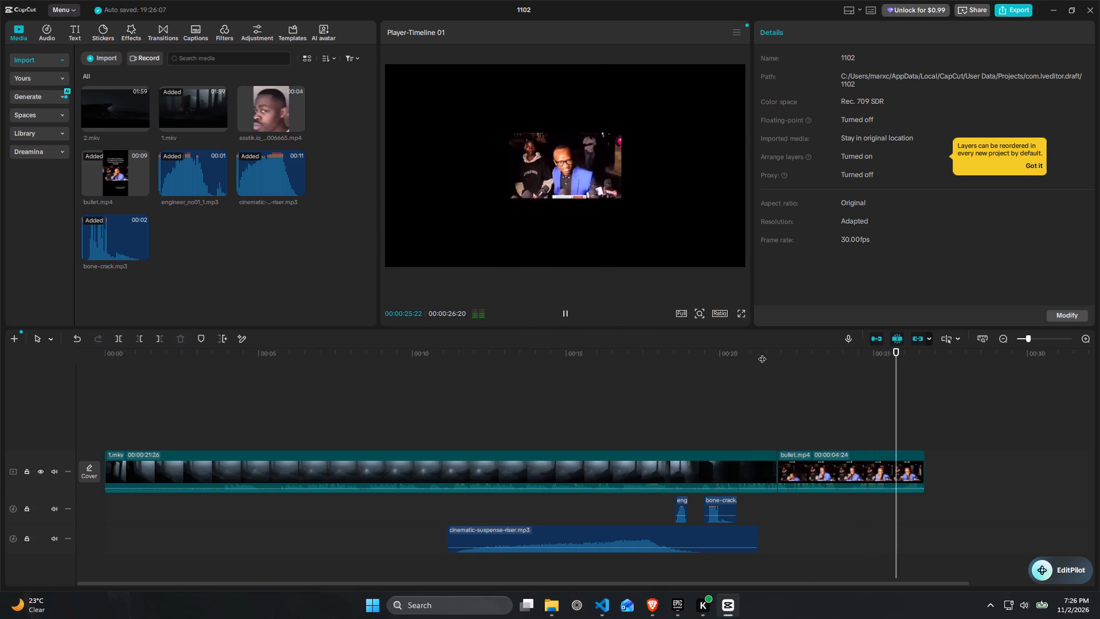
key(space)
key(space)
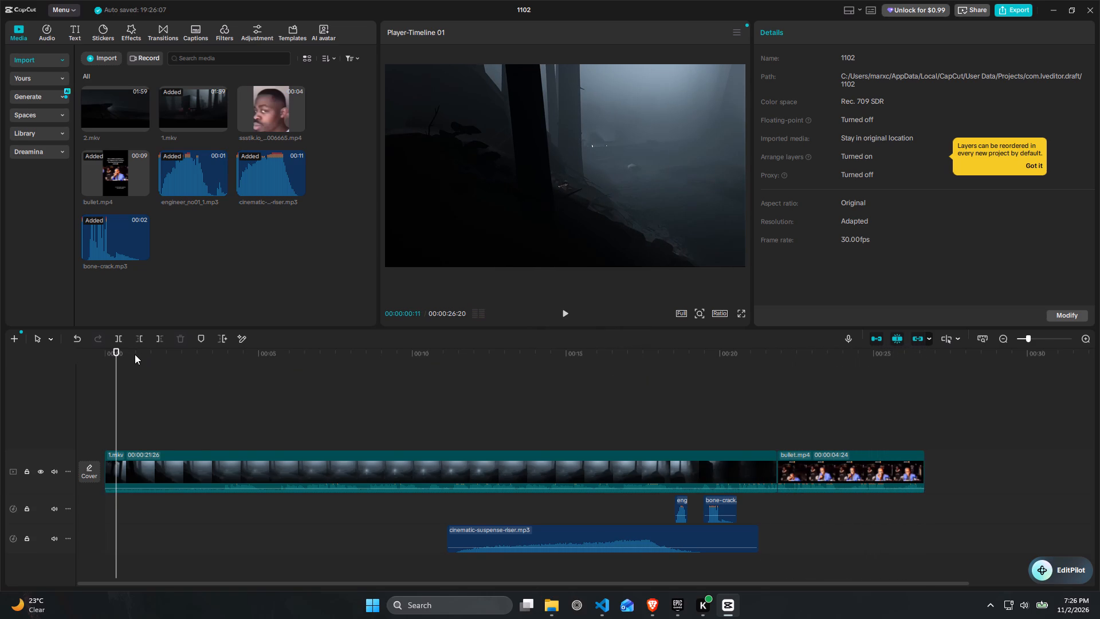
Play the opening of the 1.mkv clip and replay from about 00:00:03 to find the moment just before 00:00:04.
key(space)
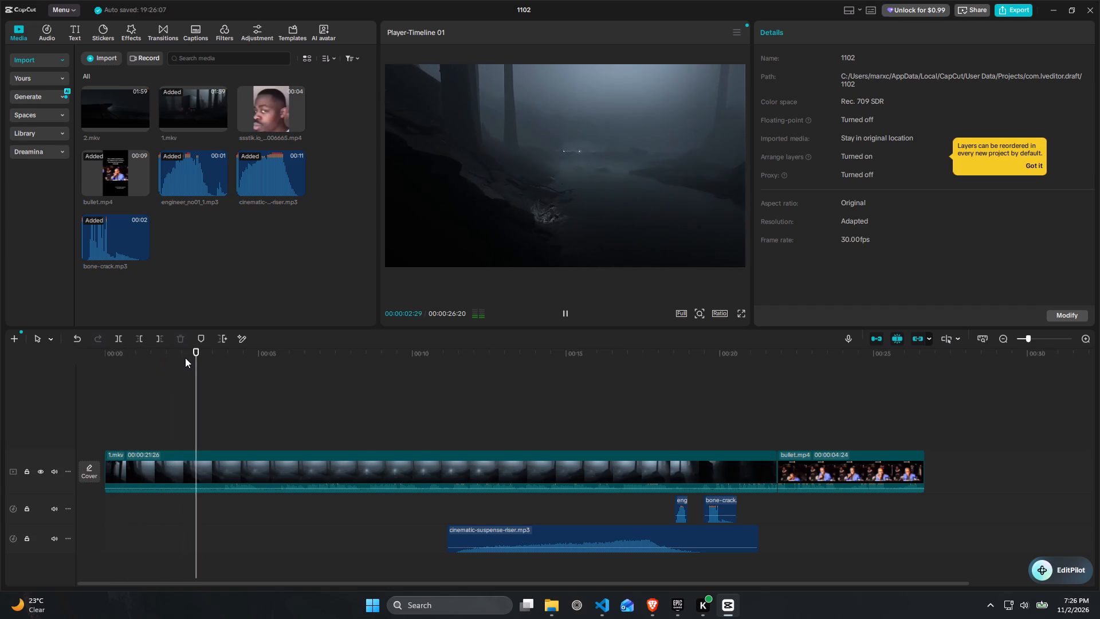
key(space)
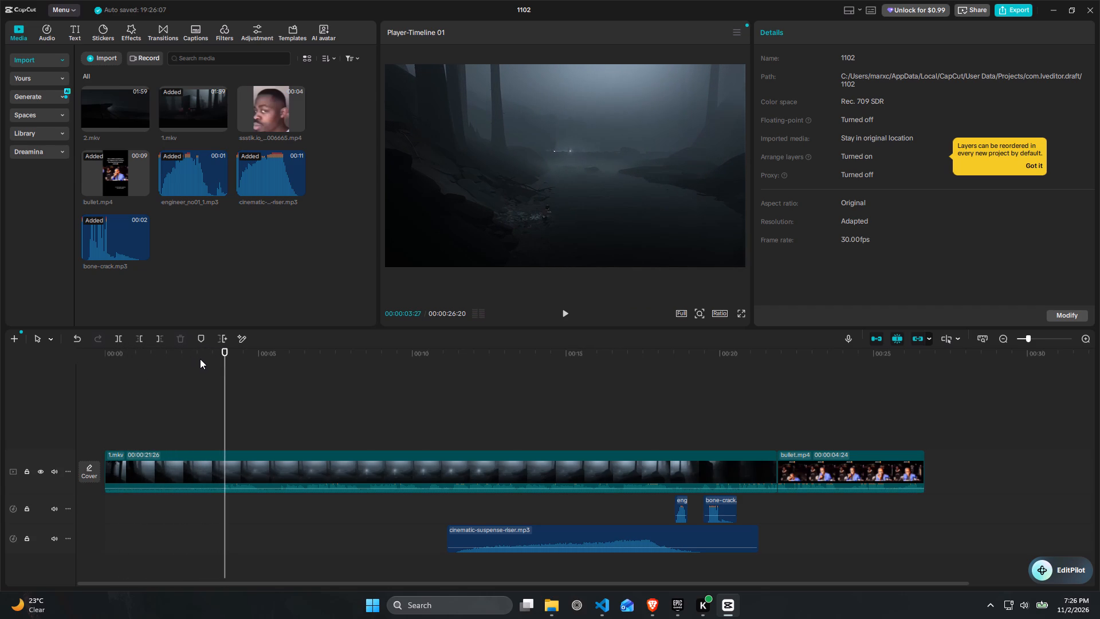
drag(227, 349, 202, 351)
key(space)
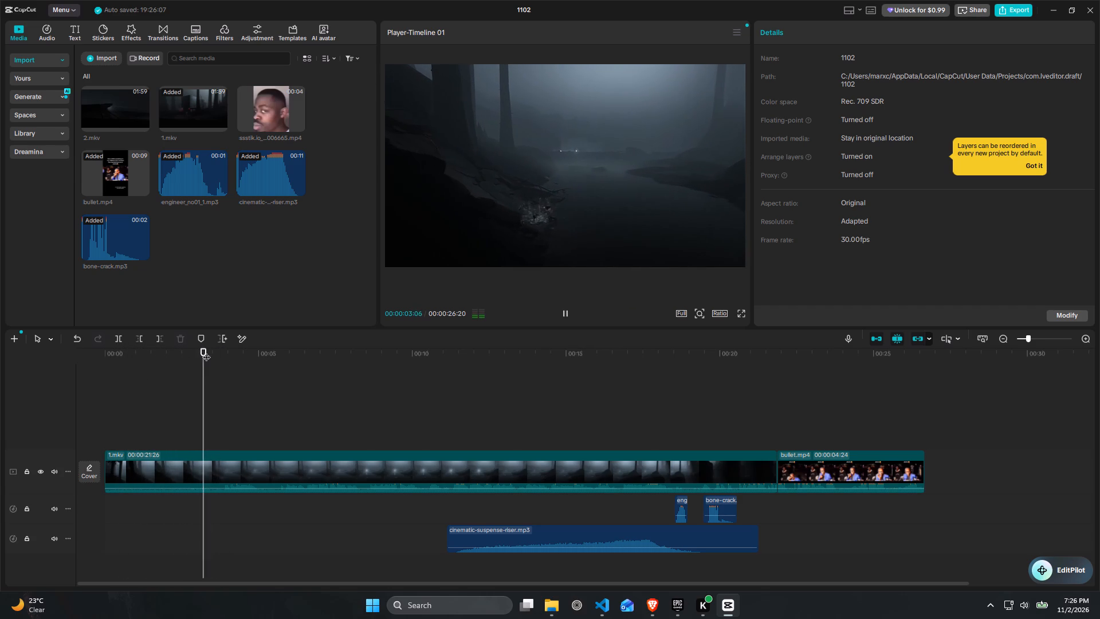
key(space)
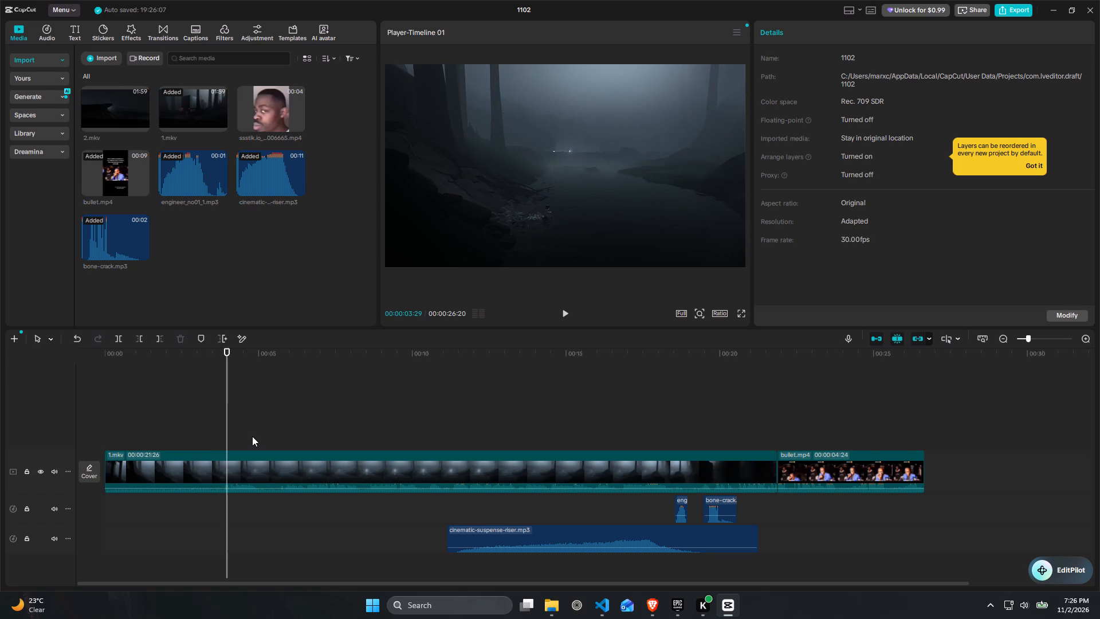
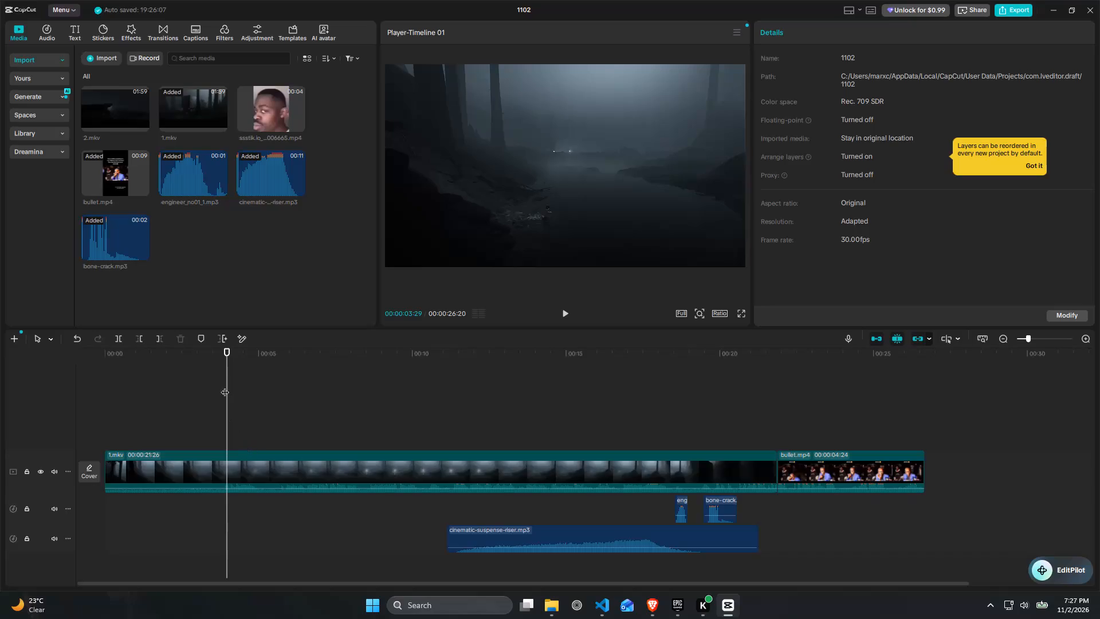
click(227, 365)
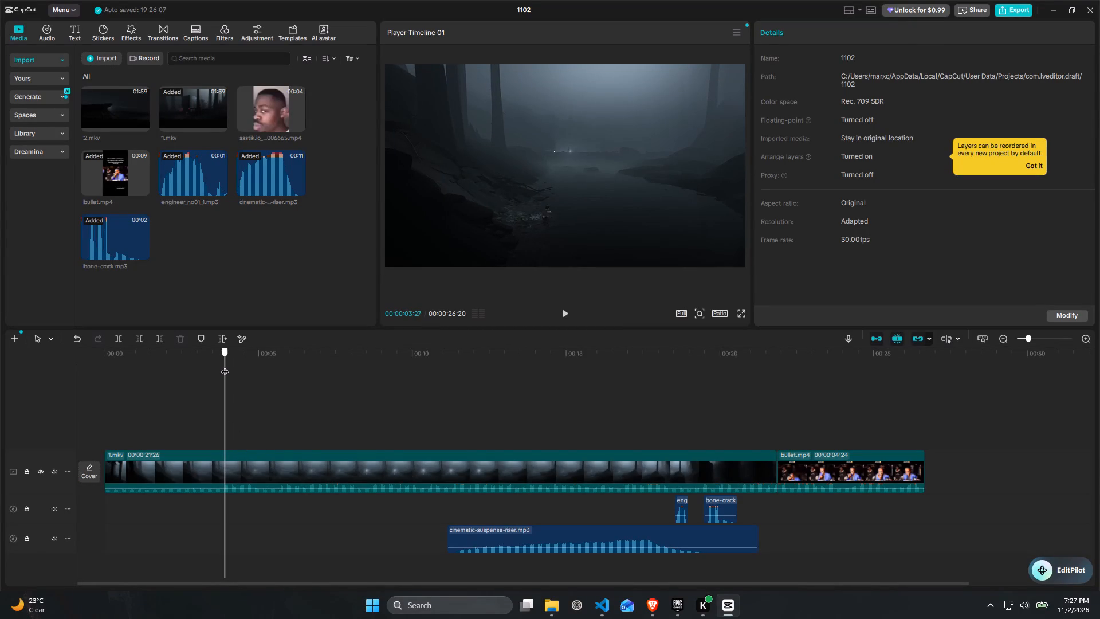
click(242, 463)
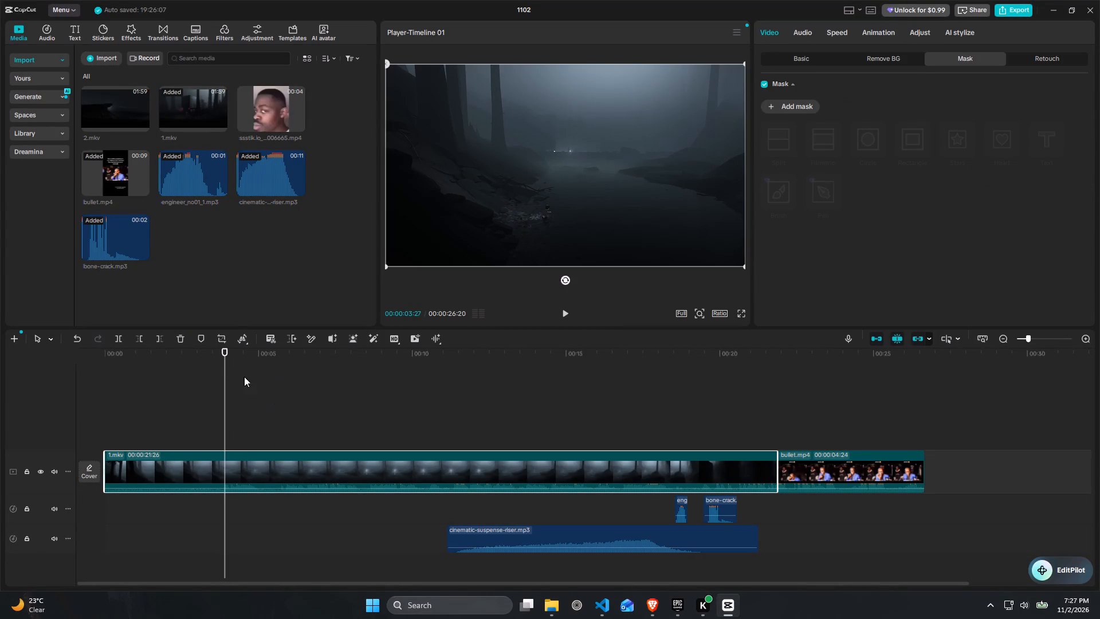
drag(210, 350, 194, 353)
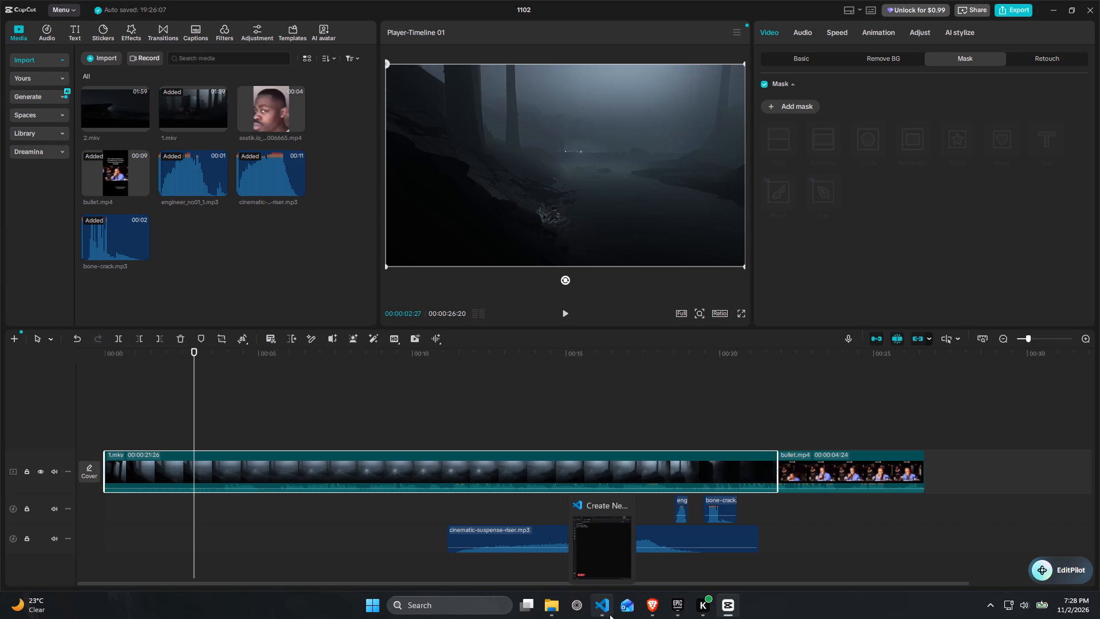
Switch to File Explorer and audition death-note-light-yagami-is-sus, spooky-tiktok-music, clattering-teeth and sound-effect-suspense-strike from the sounds folder.
click(557, 610)
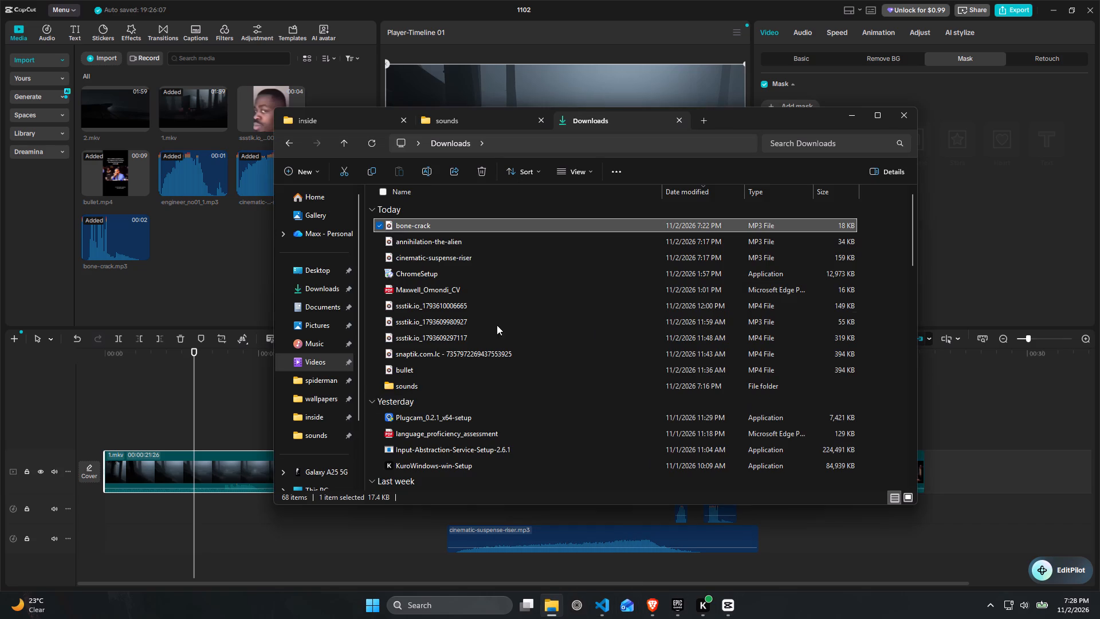
click(462, 116)
scroll(476, 359, down, 3)
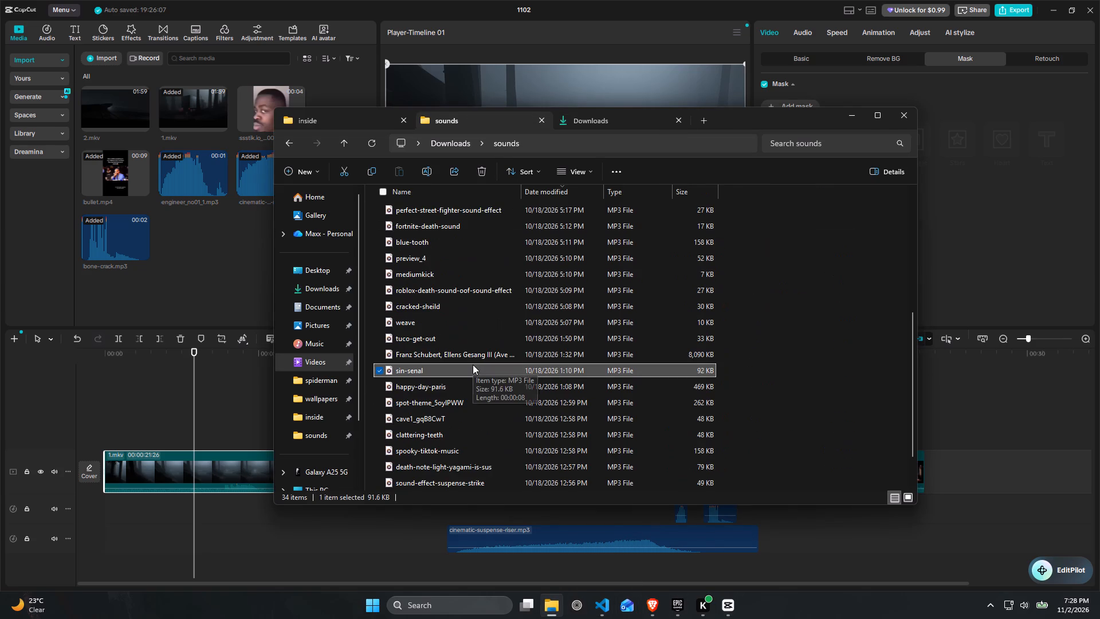
scroll(473, 363, down, 3)
double_click(435, 419)
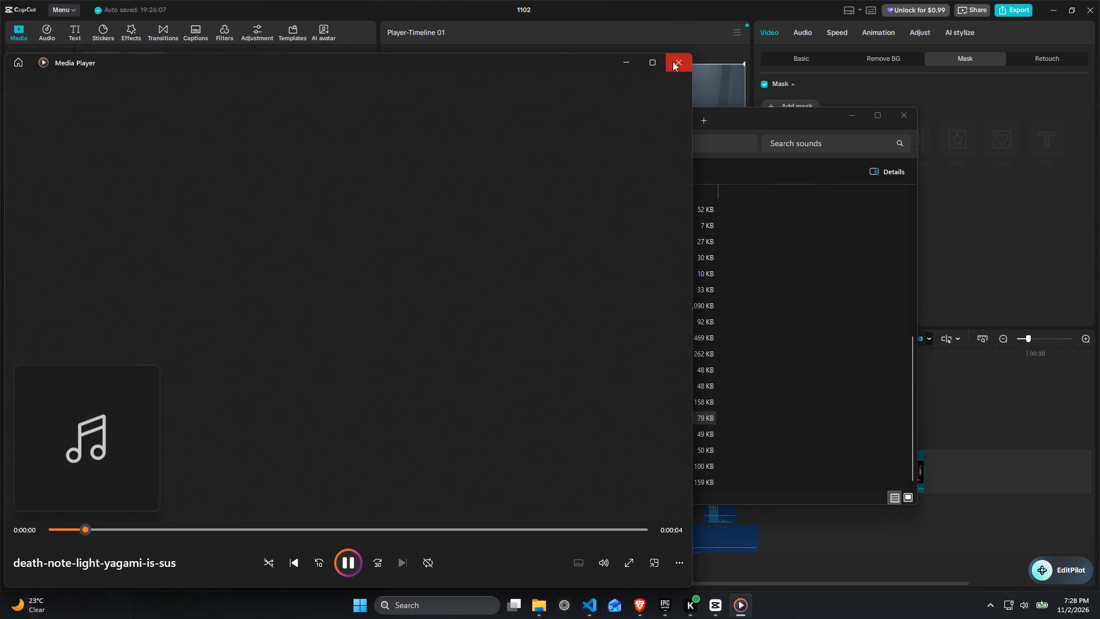
click(673, 61)
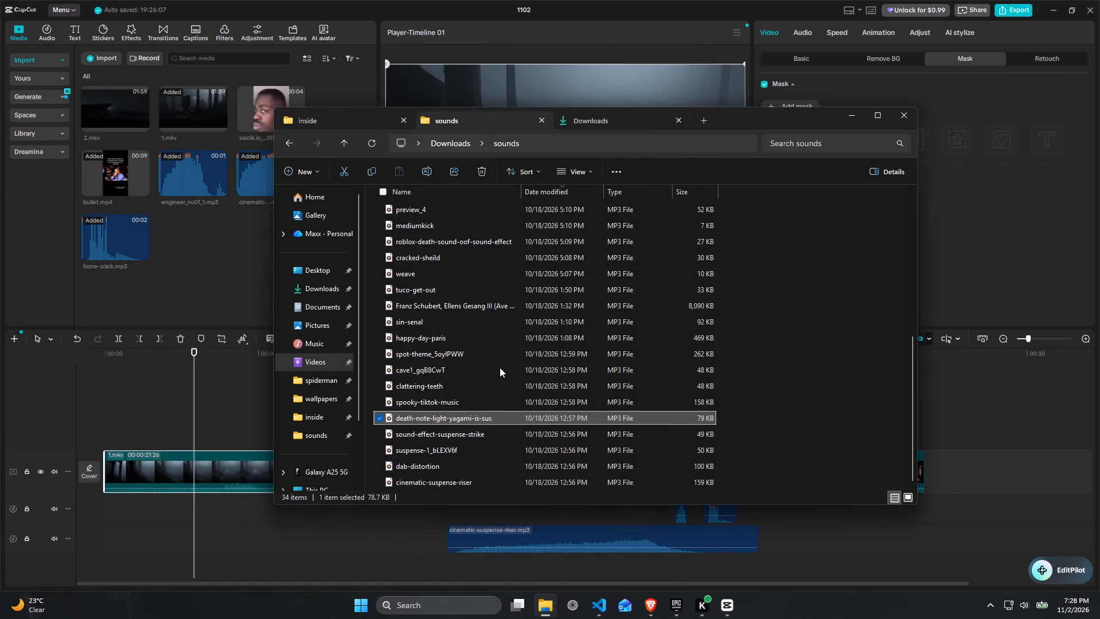
double_click(432, 398)
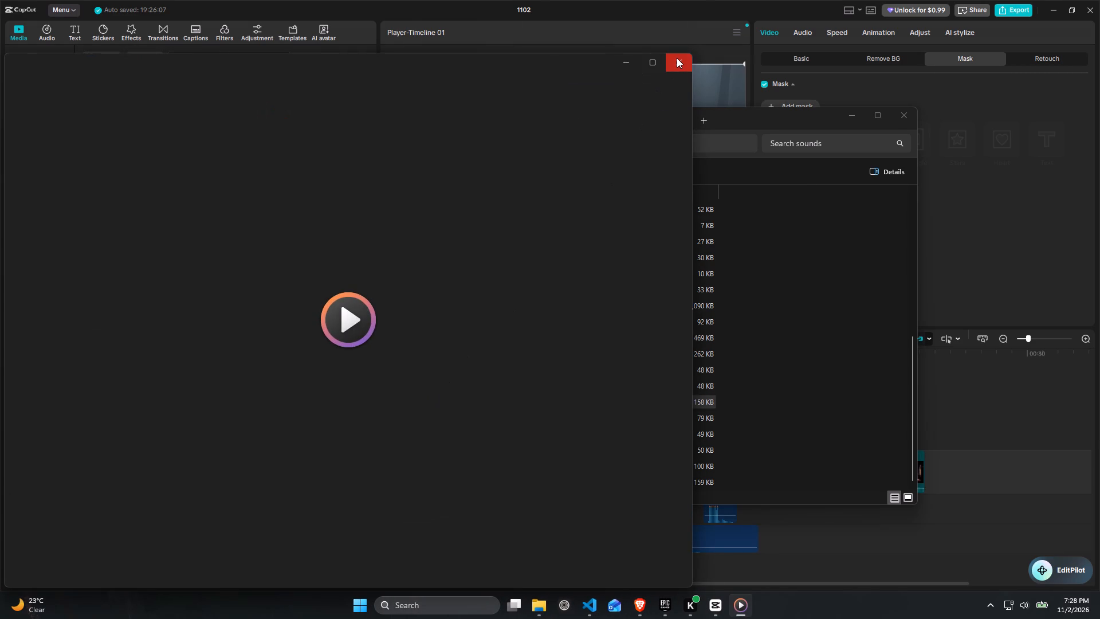
click(677, 58)
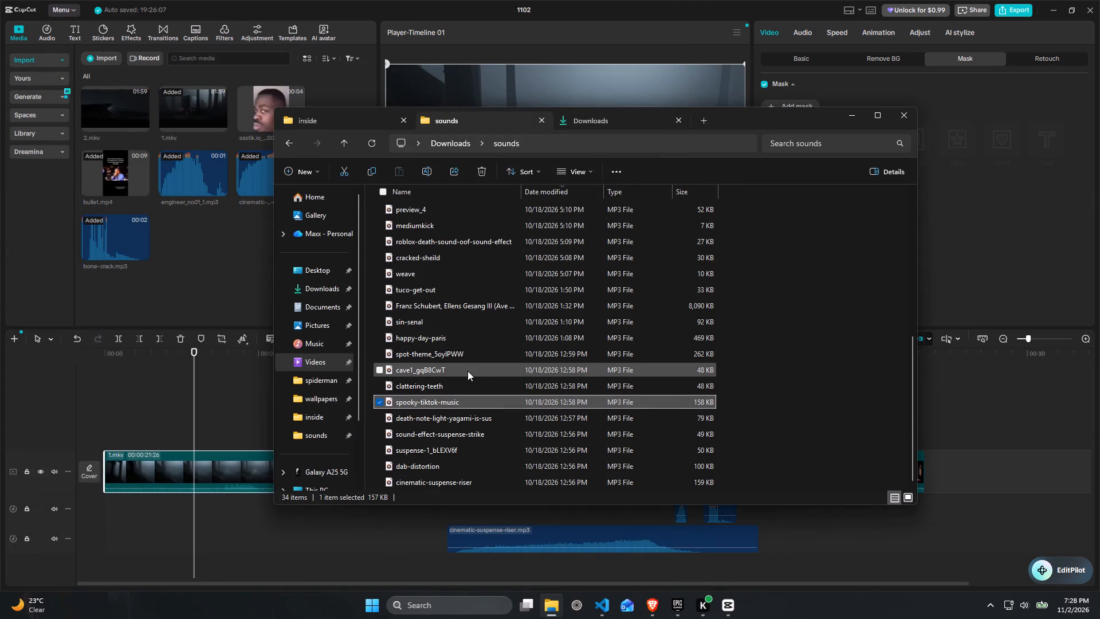
double_click(437, 381)
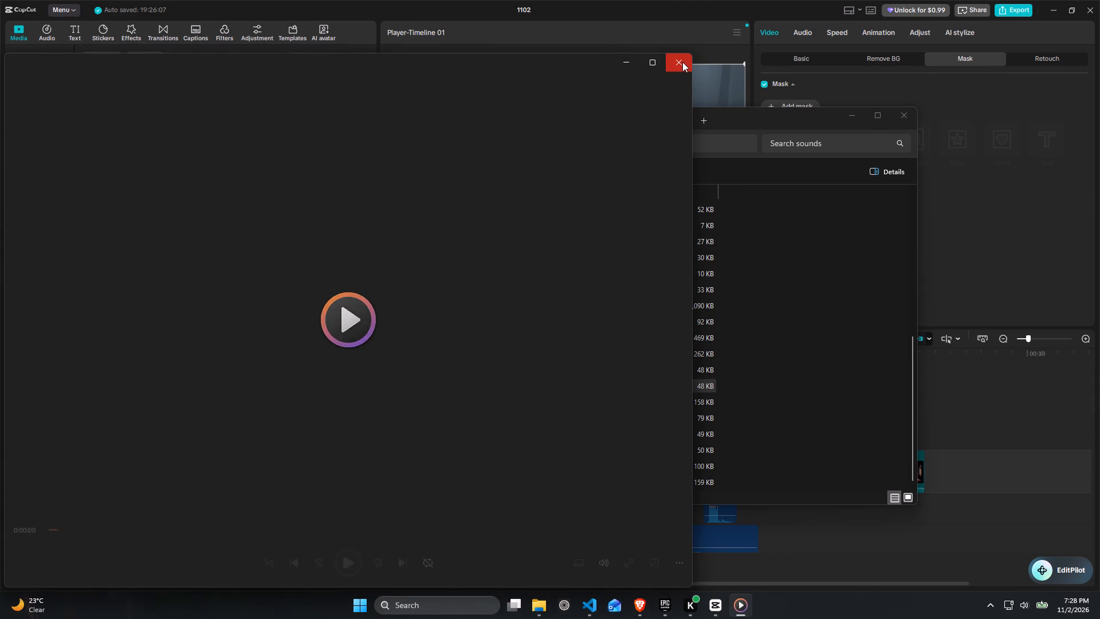
click(682, 62)
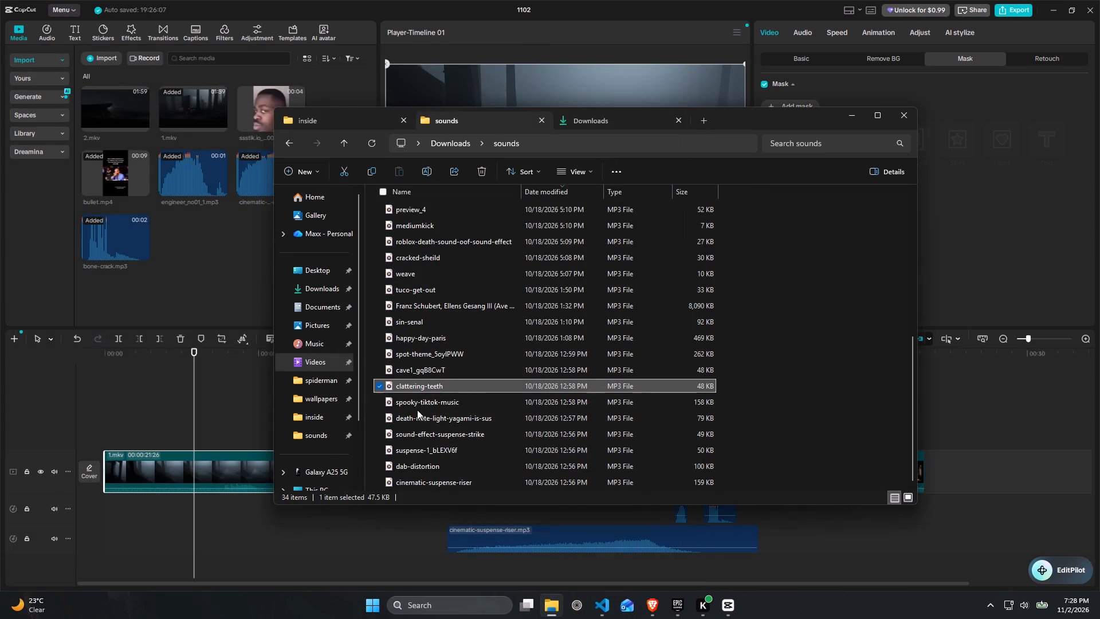
double_click(410, 436)
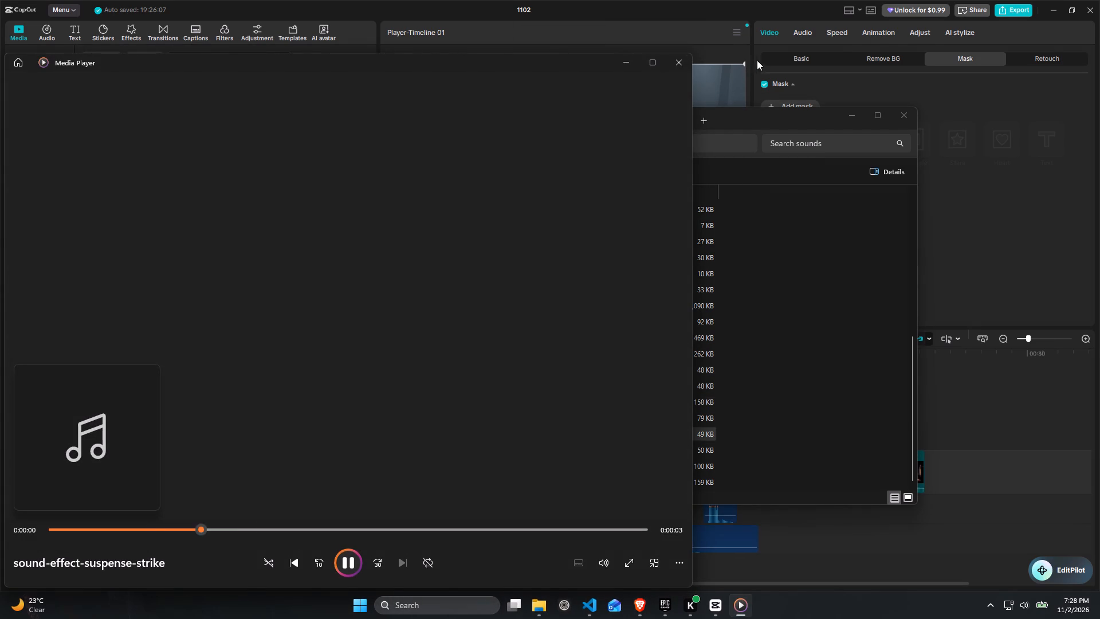
click(687, 61)
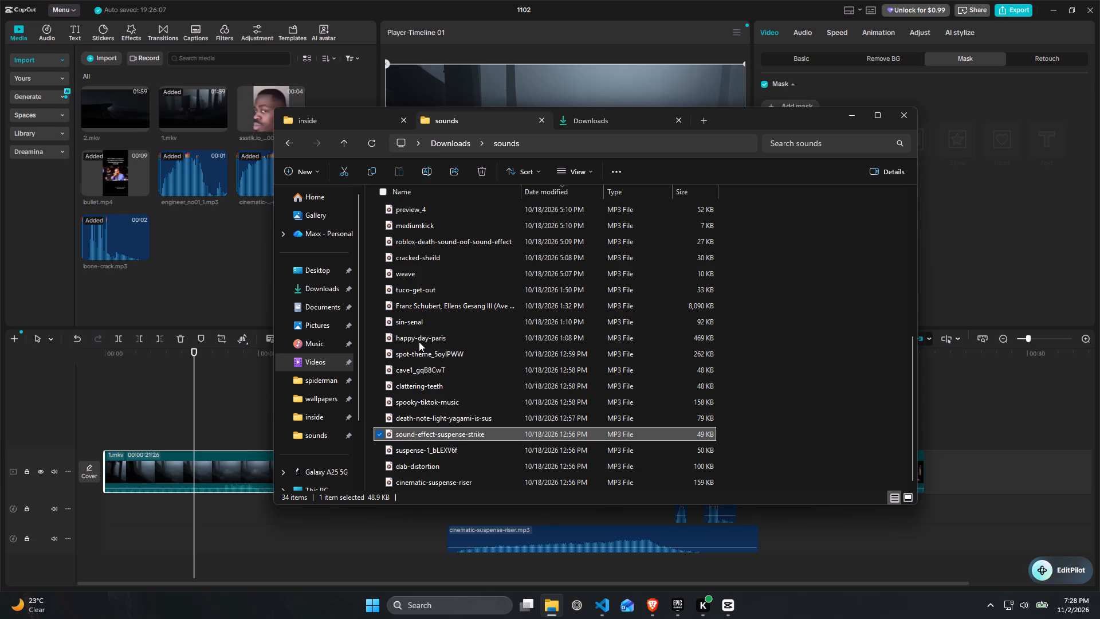
scroll(412, 275, up, 1)
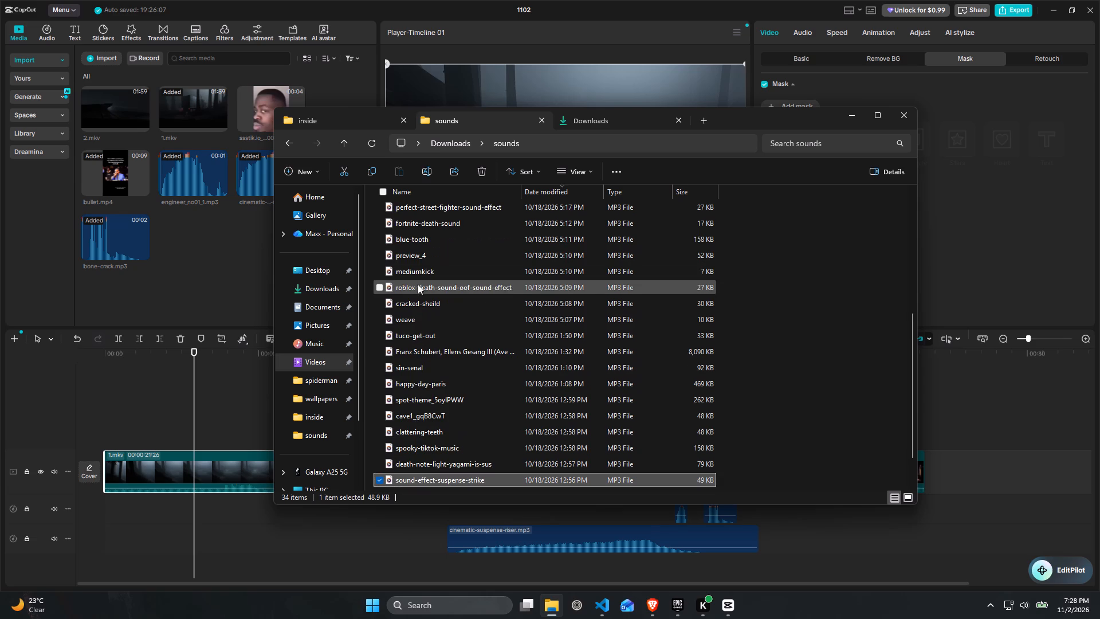
scroll(419, 269, up, 1)
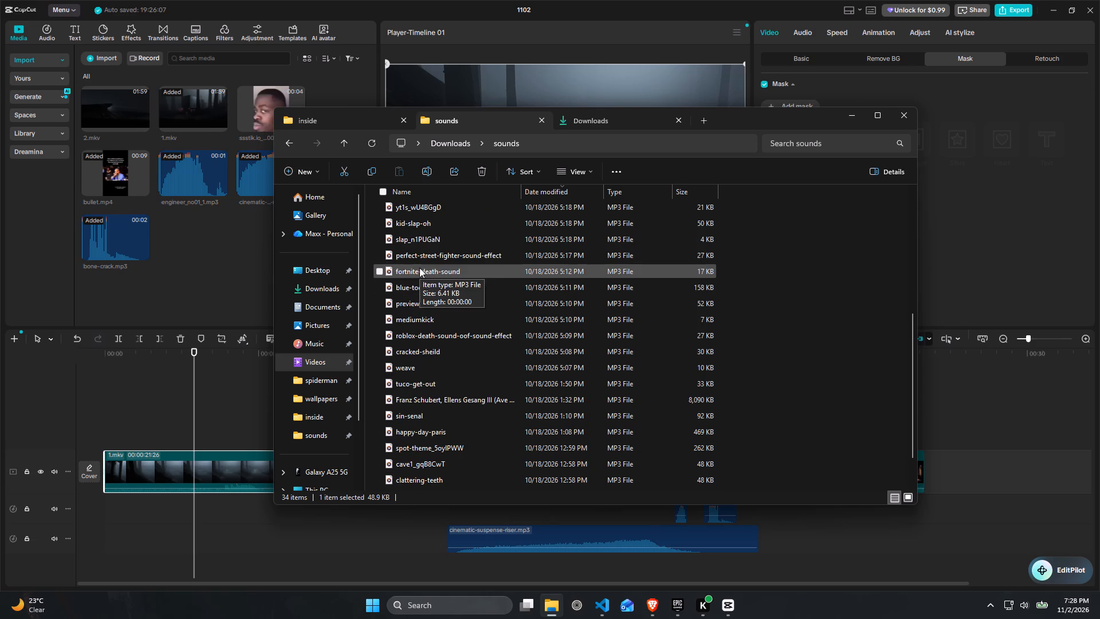
scroll(421, 257, up, 1)
Switch to the Brave browser and search Myinstants for horror sounds.
click(646, 607)
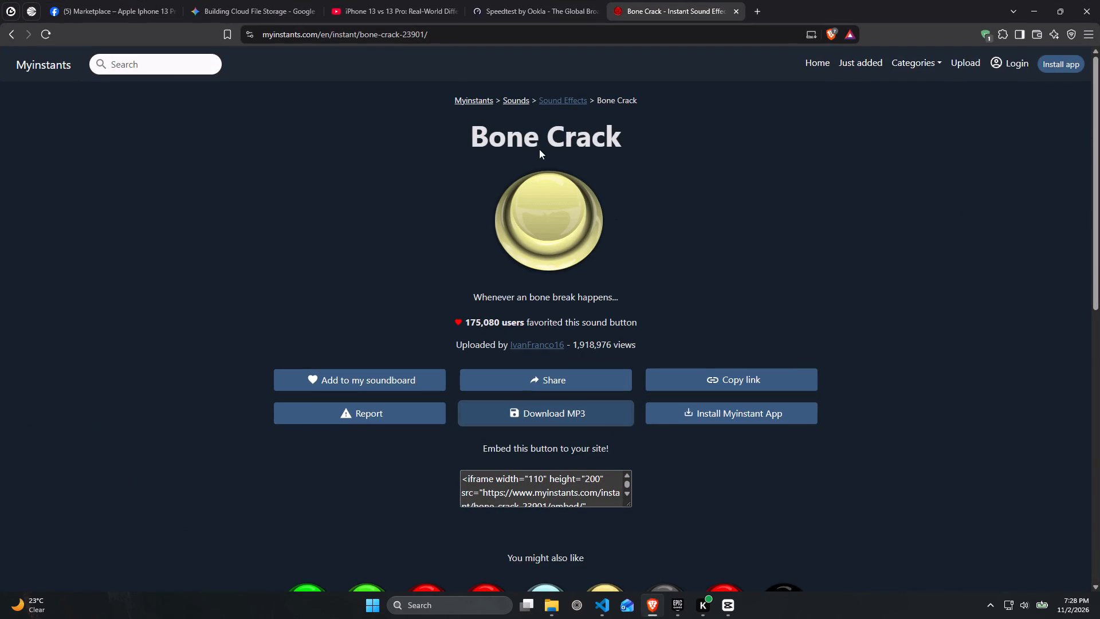
click(170, 66)
text(hot)
key(BackSpace)
text(rror)
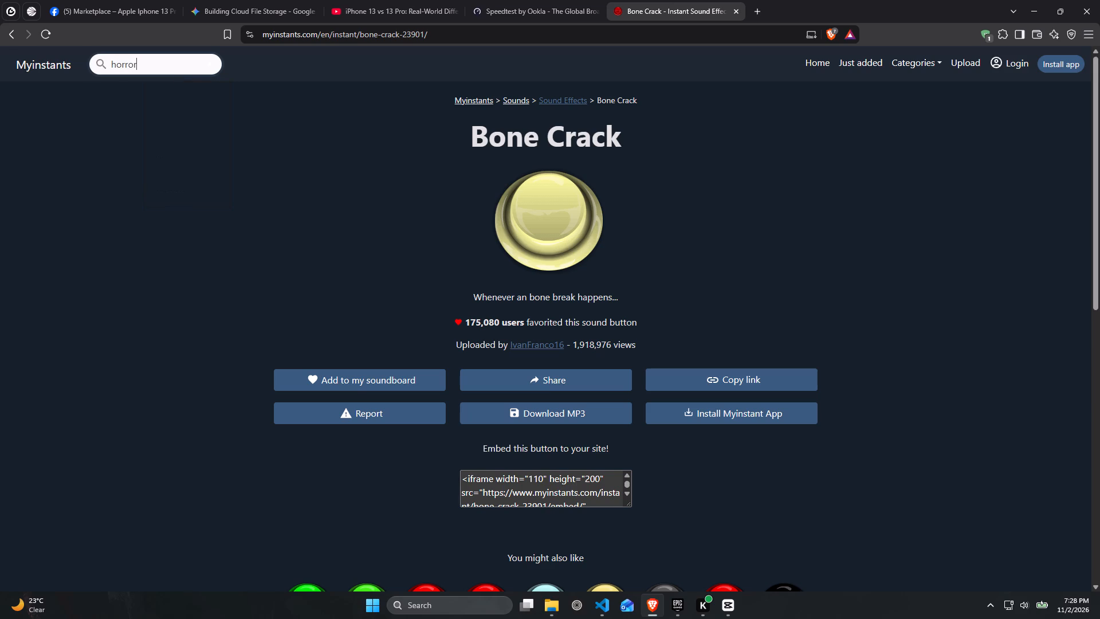
key(Return)
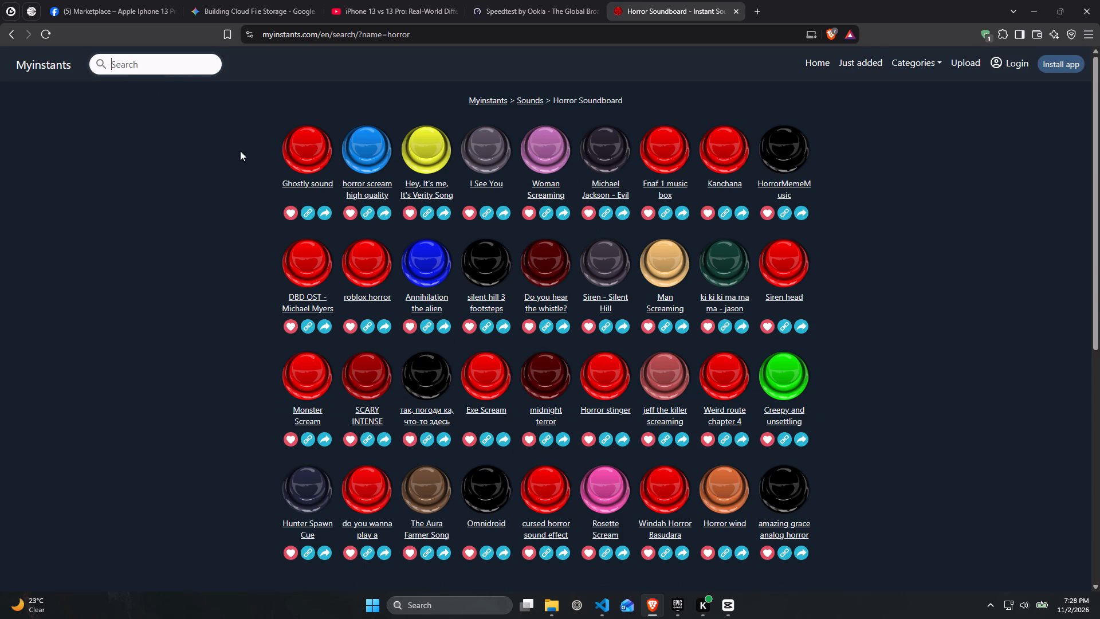
Preview Ghostly sound, horror scream high quality, the Verity Song and Woman Screaming, and replay Ghostly sound.
click(312, 154)
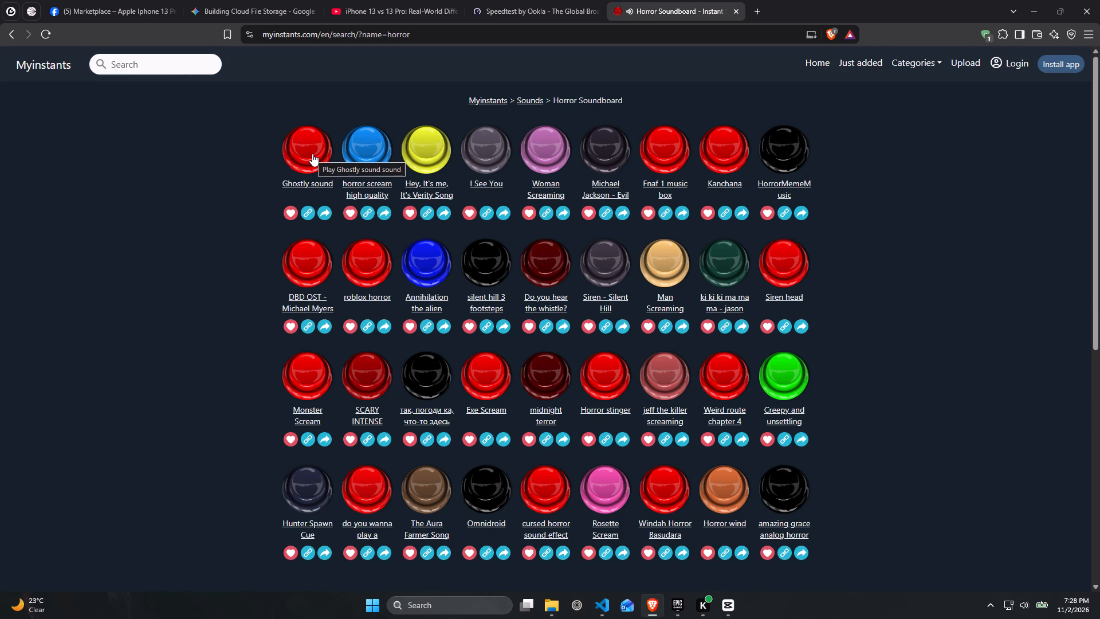
click(359, 156)
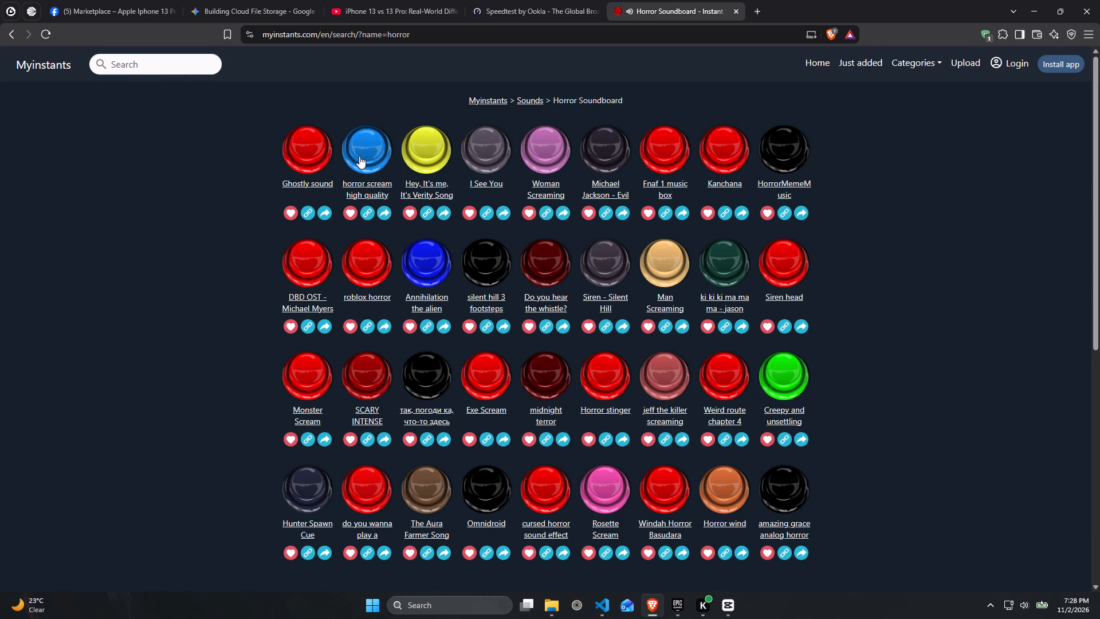
click(415, 154)
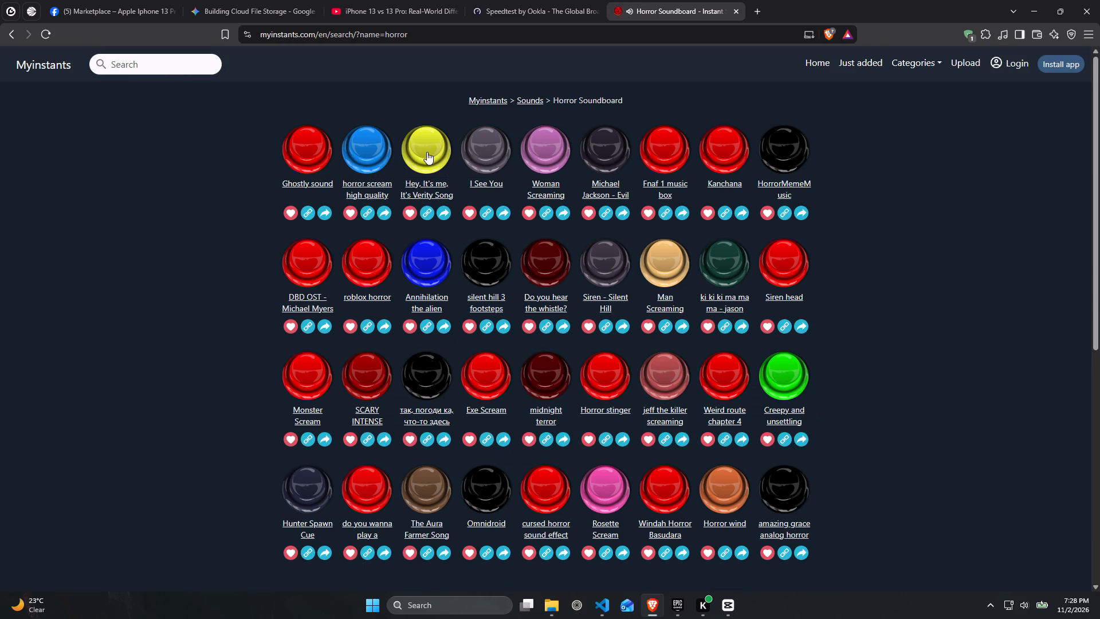
click(546, 148)
click(302, 154)
Download the Ghostly sound MP3 as ghostly-sound.mp3 into the Downloads folder.
click(303, 181)
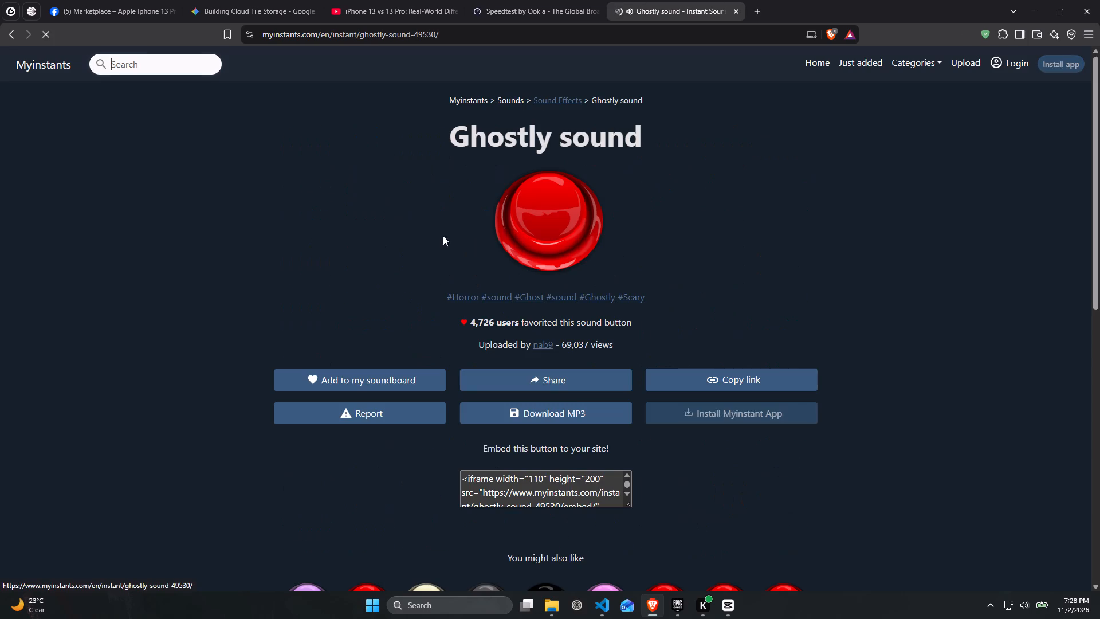
click(564, 408)
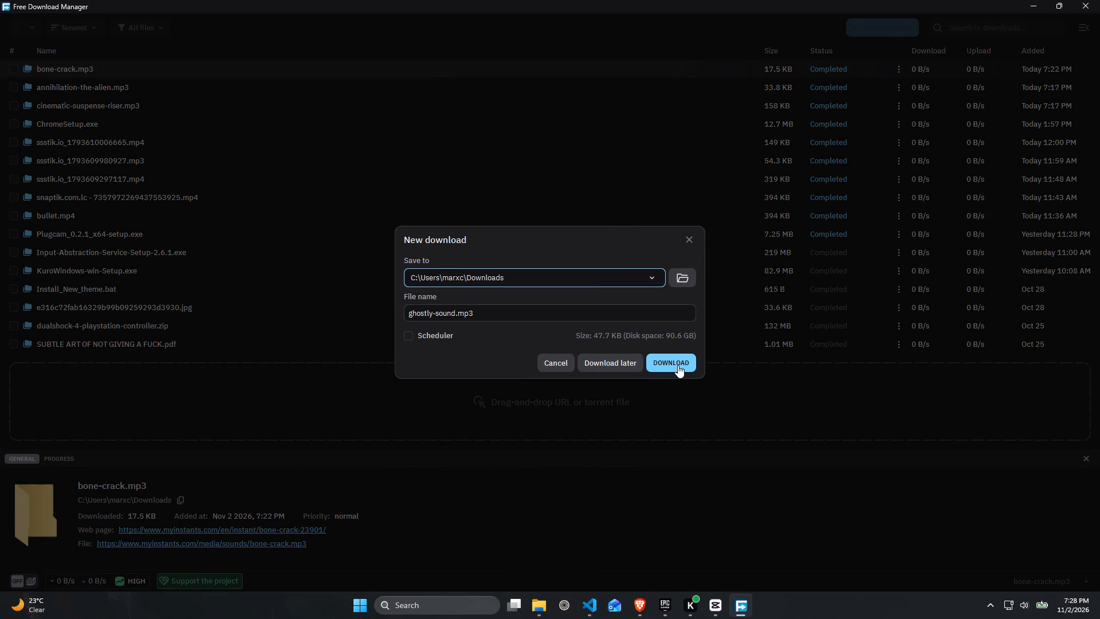
click(678, 365)
click(1038, 2)
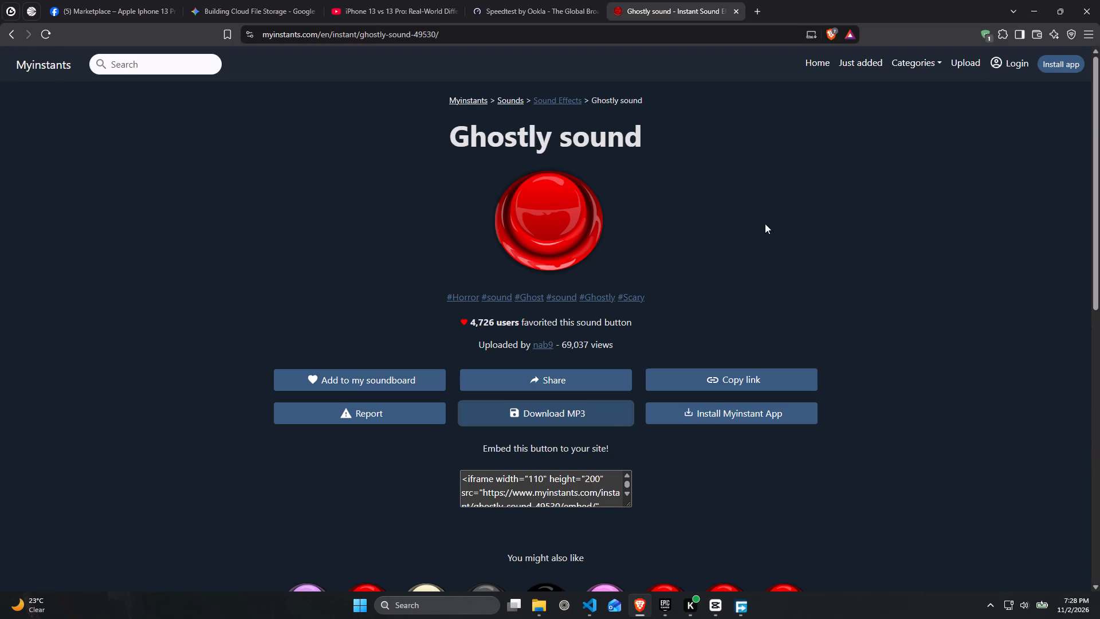
click(1030, 3)
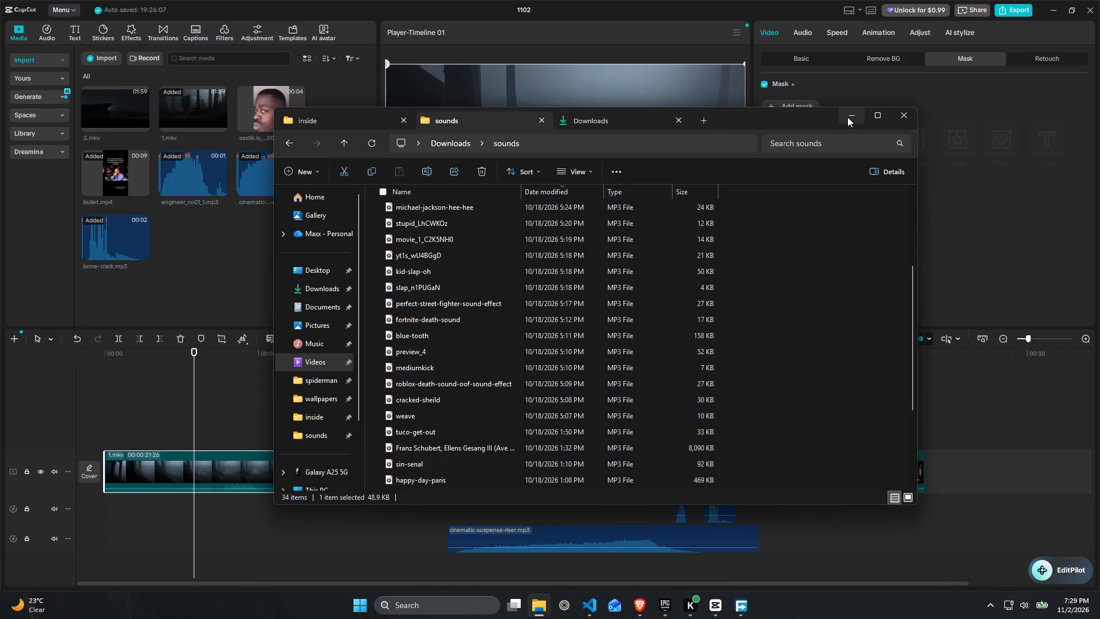
Import ghostly-sound.mp3 from the Downloads folder into the CapCut project media.
drag(825, 117, 861, 121)
click(885, 117)
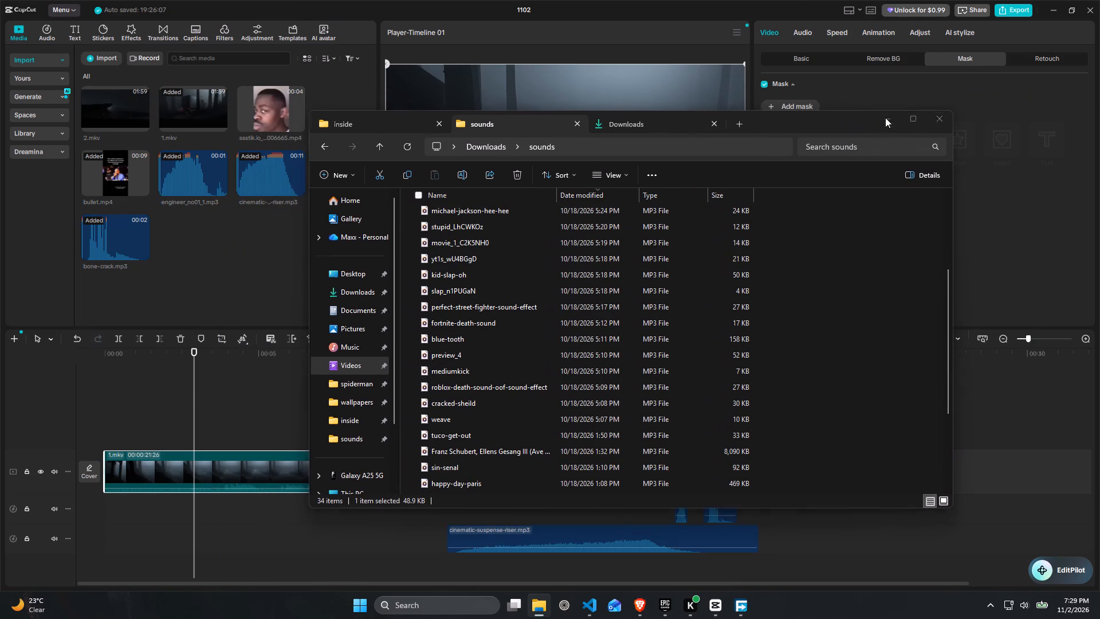
click(541, 605)
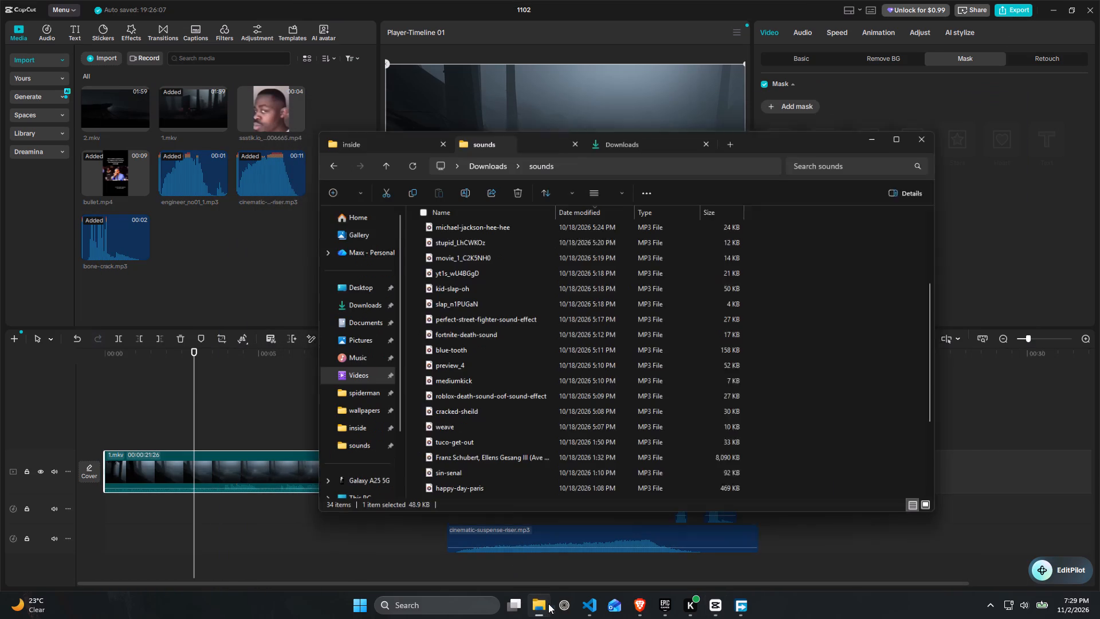
click(667, 119)
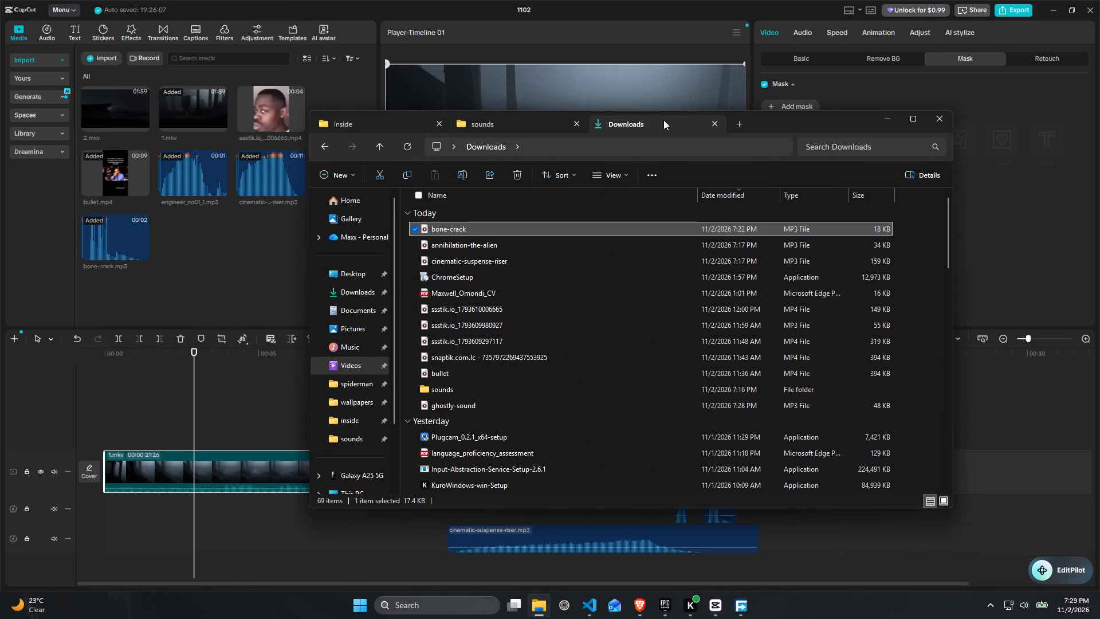
click(406, 150)
drag(465, 232, 207, 254)
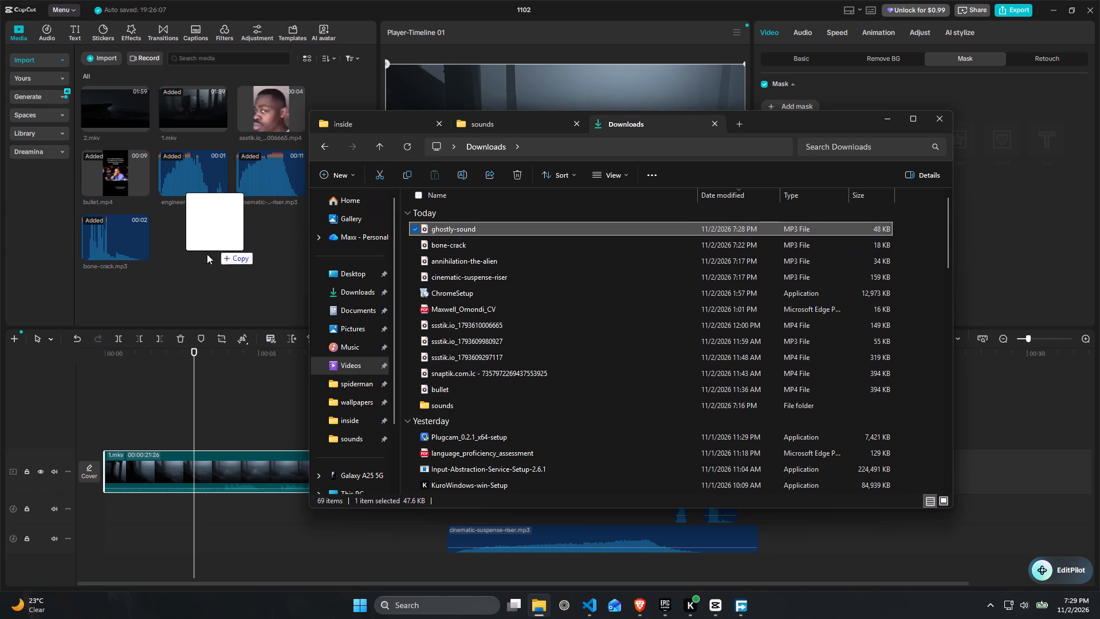
drag(207, 254, 194, 276)
Place ghostly-sound.mp3 at the very start of the timeline, on the audio track holding the bone-crack sound.
drag(189, 240, 103, 502)
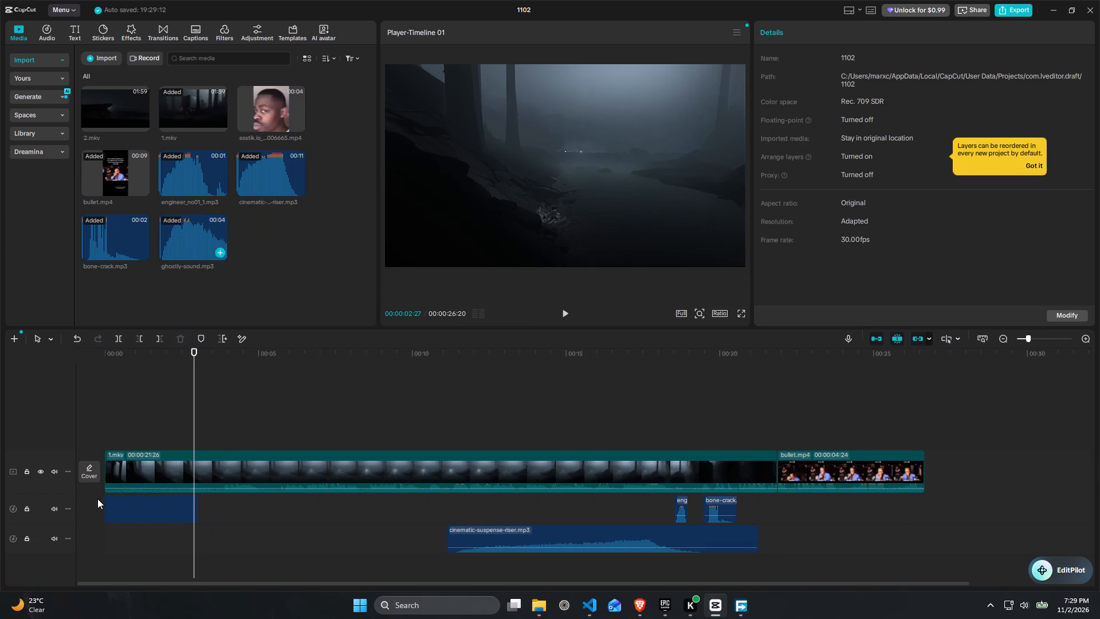
Play the video from the start to about 00:00:11 to check the ghostly sound over the opening of 1.mkv.
drag(111, 357, 78, 353)
key(space)
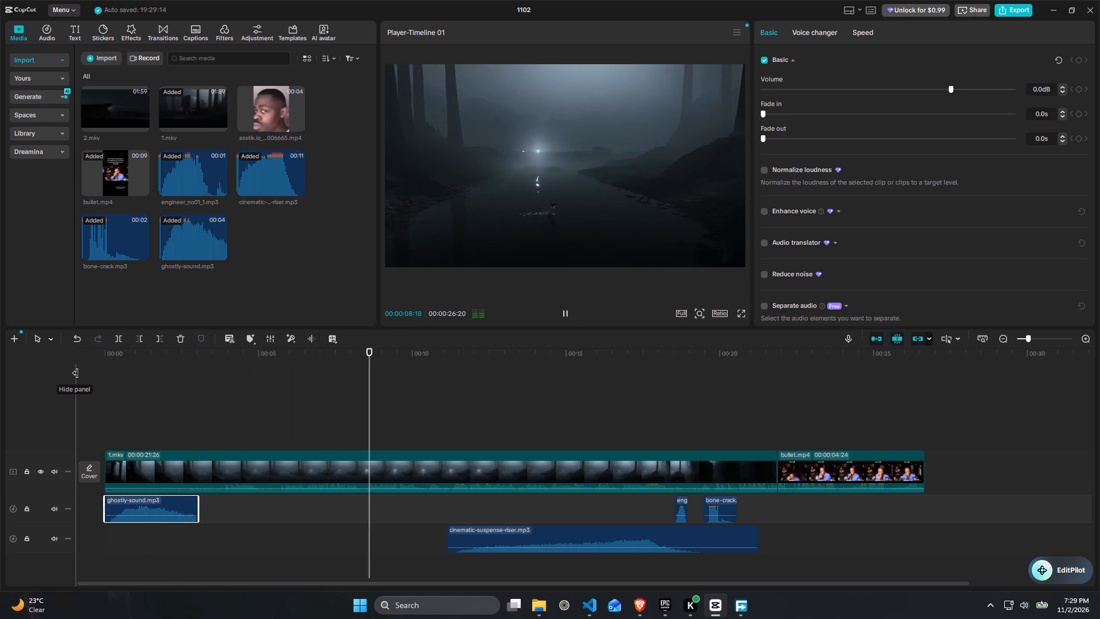
key(space)
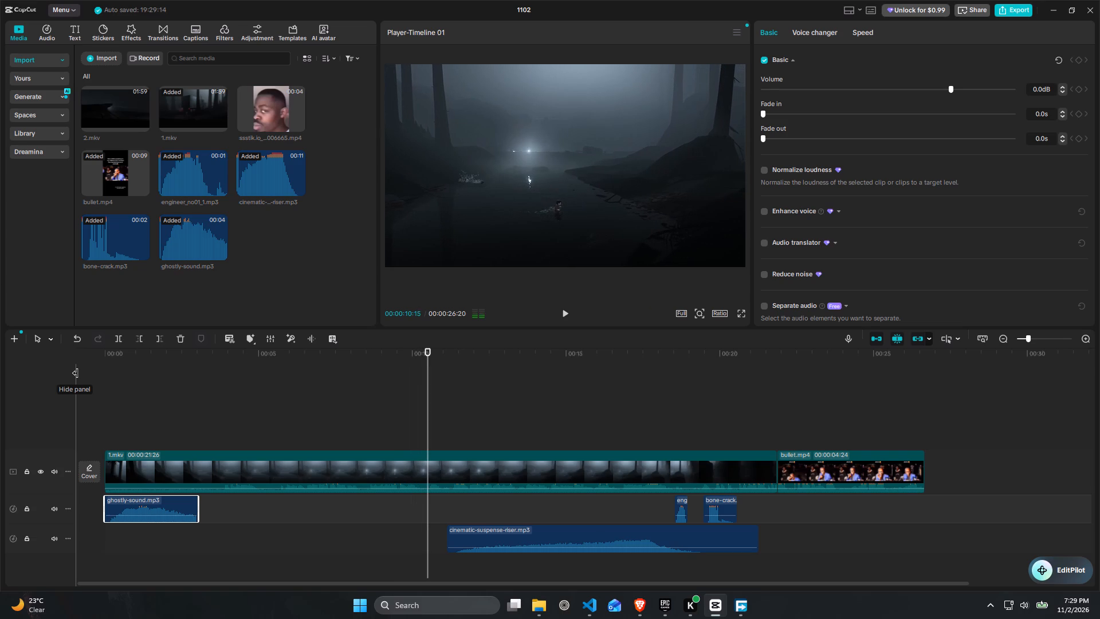
key(space)
key(space)
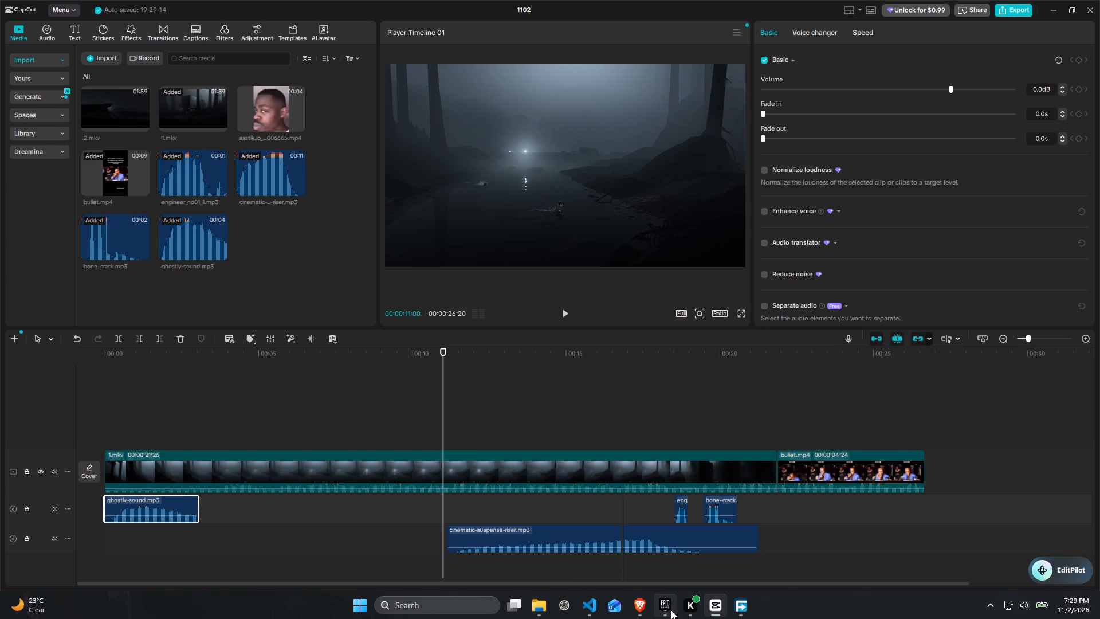
Switch to the Myinstants page in Brave, search for "shit", and preview several suggested sounds, including Original fah and Duck toy sound.
click(645, 609)
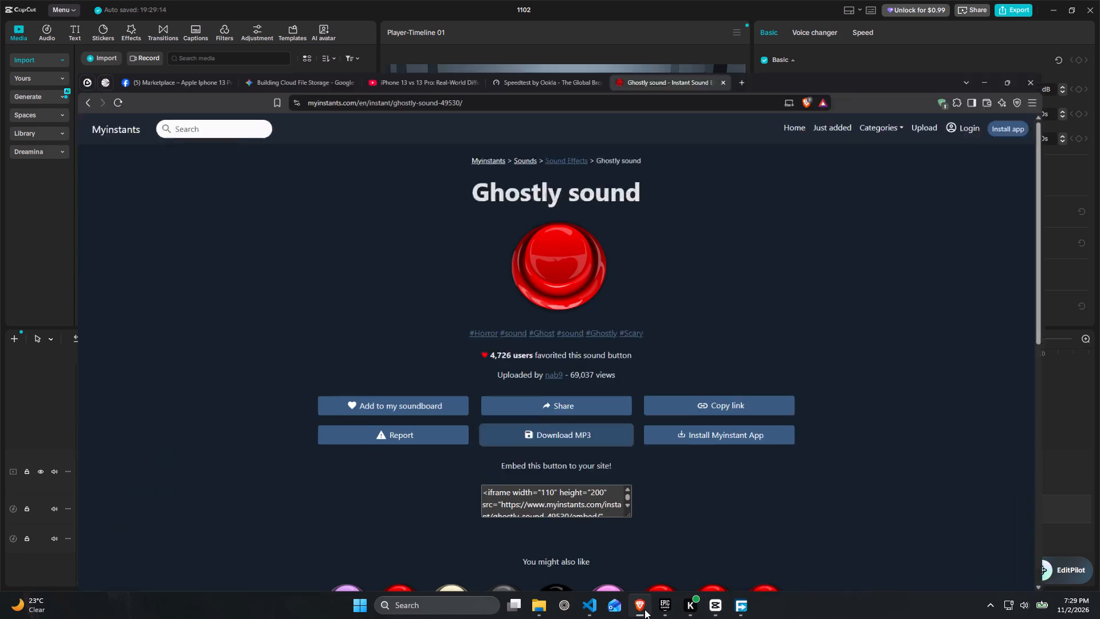
click(108, 66)
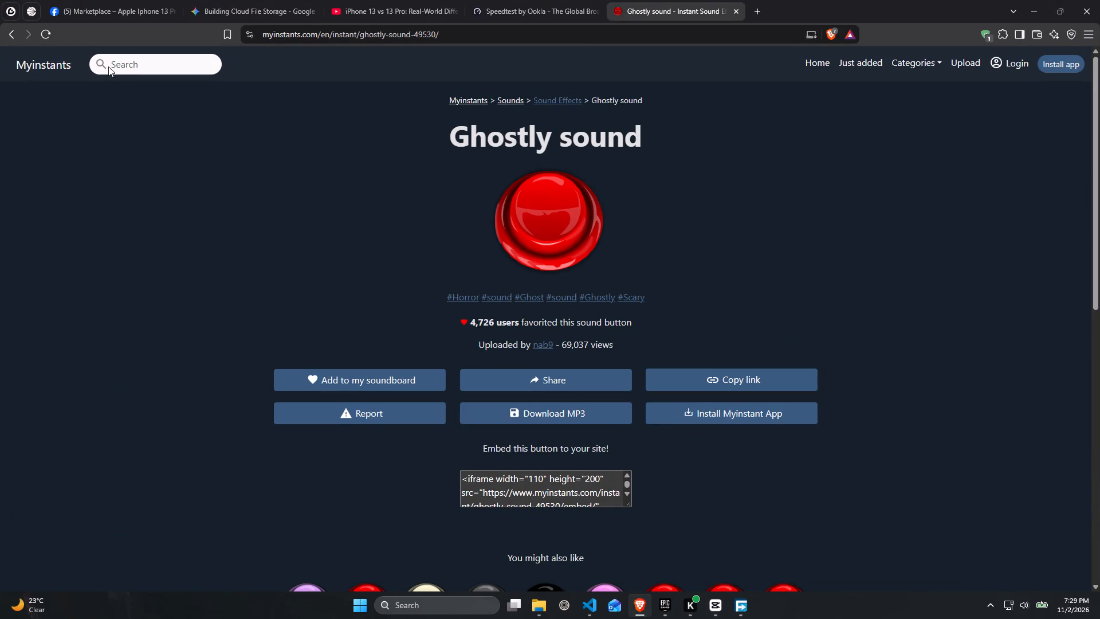
click(116, 66)
text(shit)
key(Return)
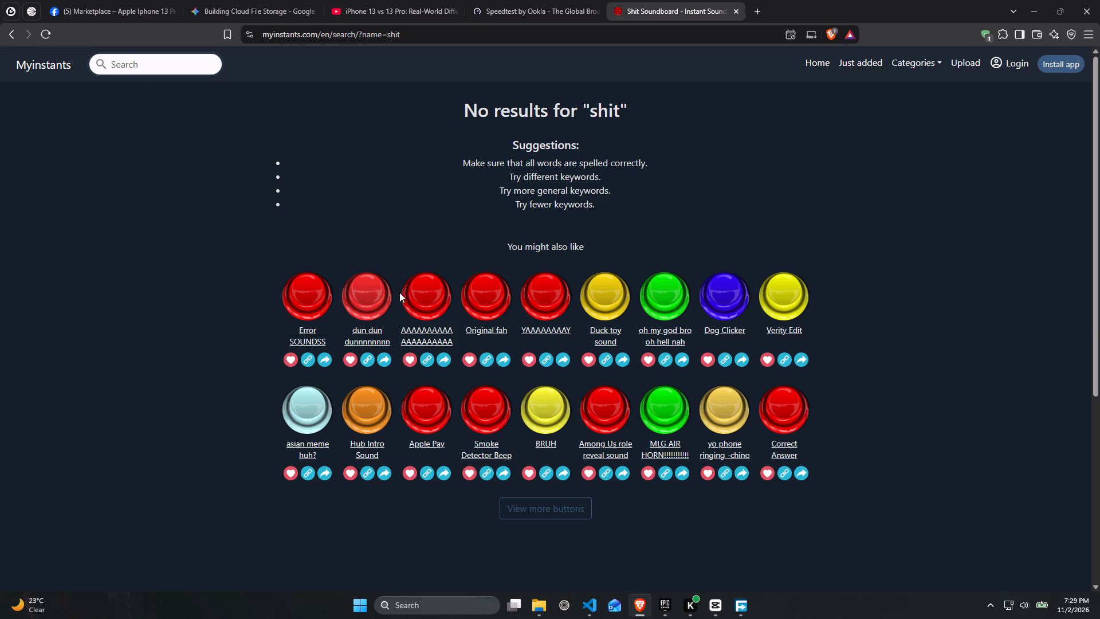
click(363, 300)
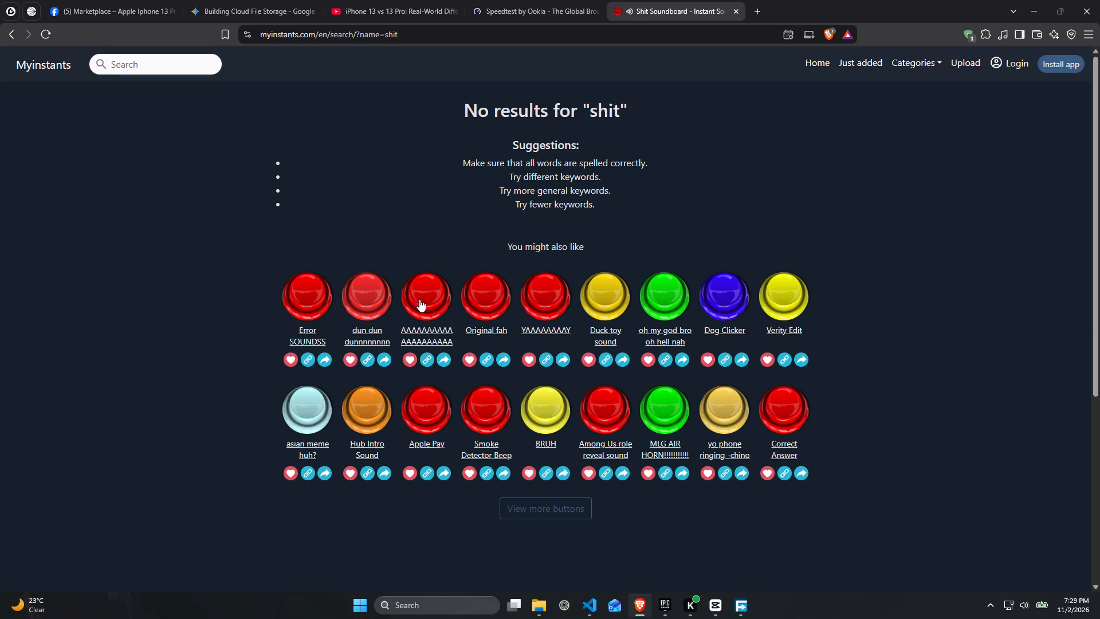
click(419, 299)
click(475, 296)
click(599, 293)
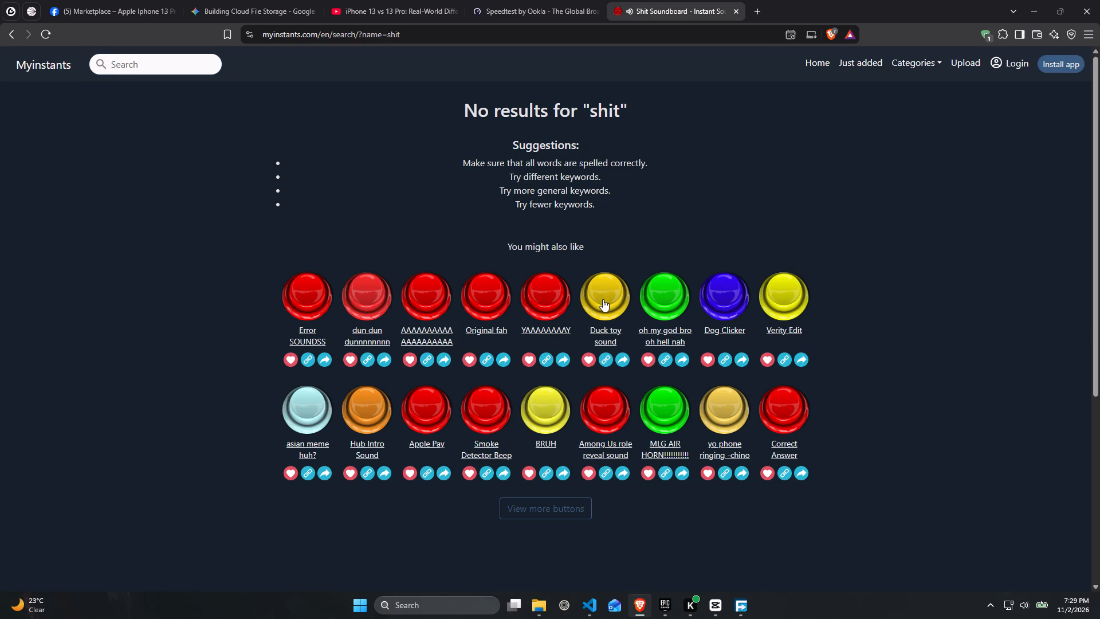
click(481, 297)
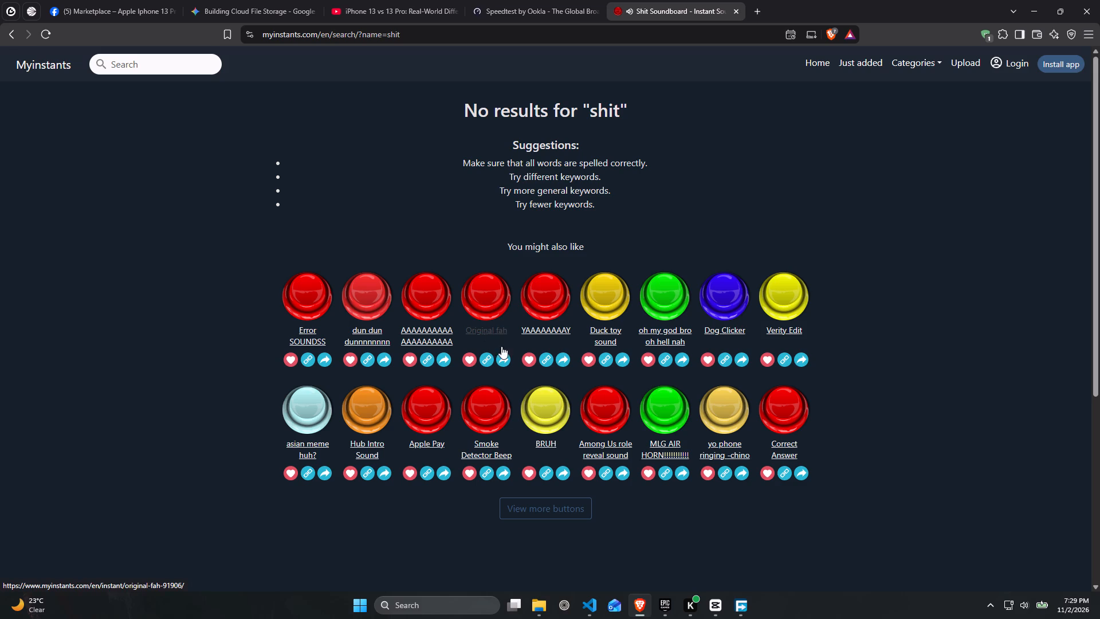
click(787, 416)
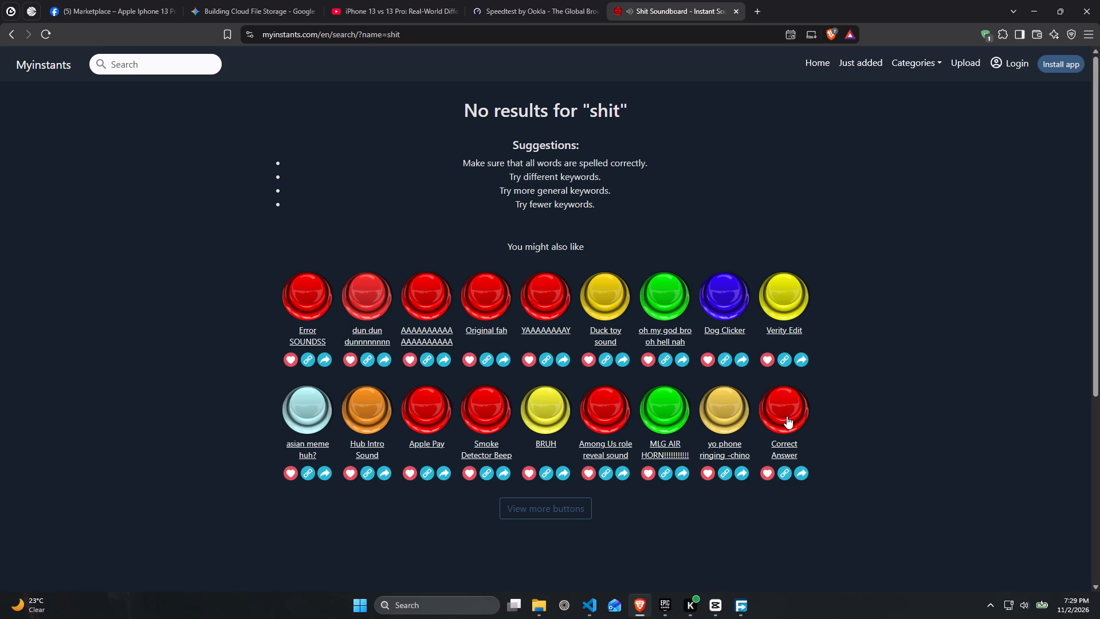
click(741, 301)
Download the Original fah MP3 as original-fah.mp3 into the Downloads folder.
click(491, 333)
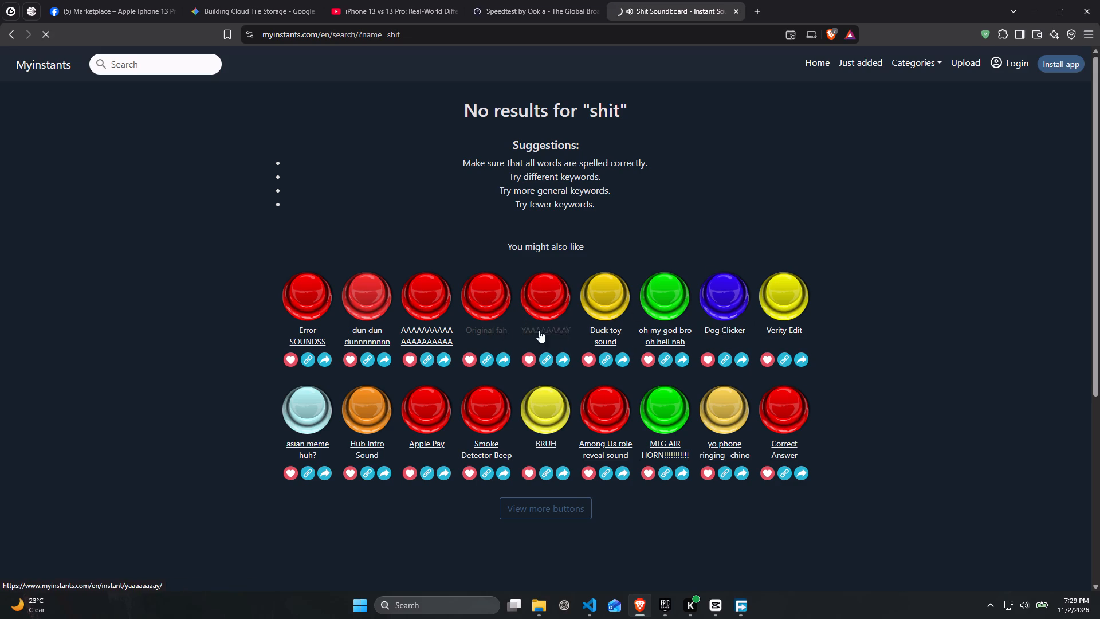
click(520, 408)
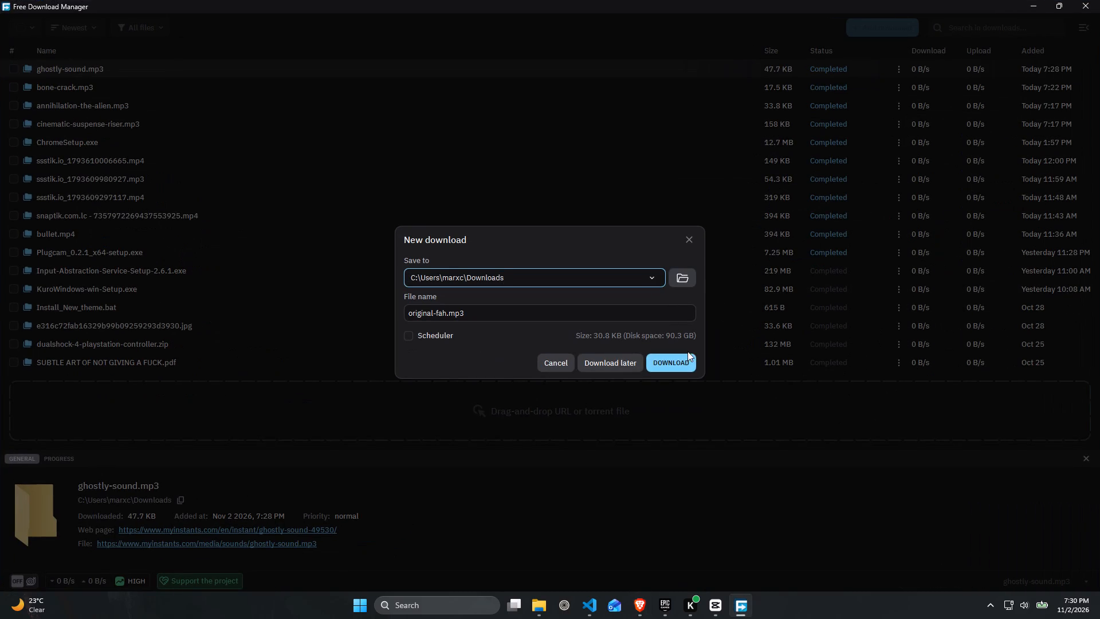
click(673, 367)
click(1036, 2)
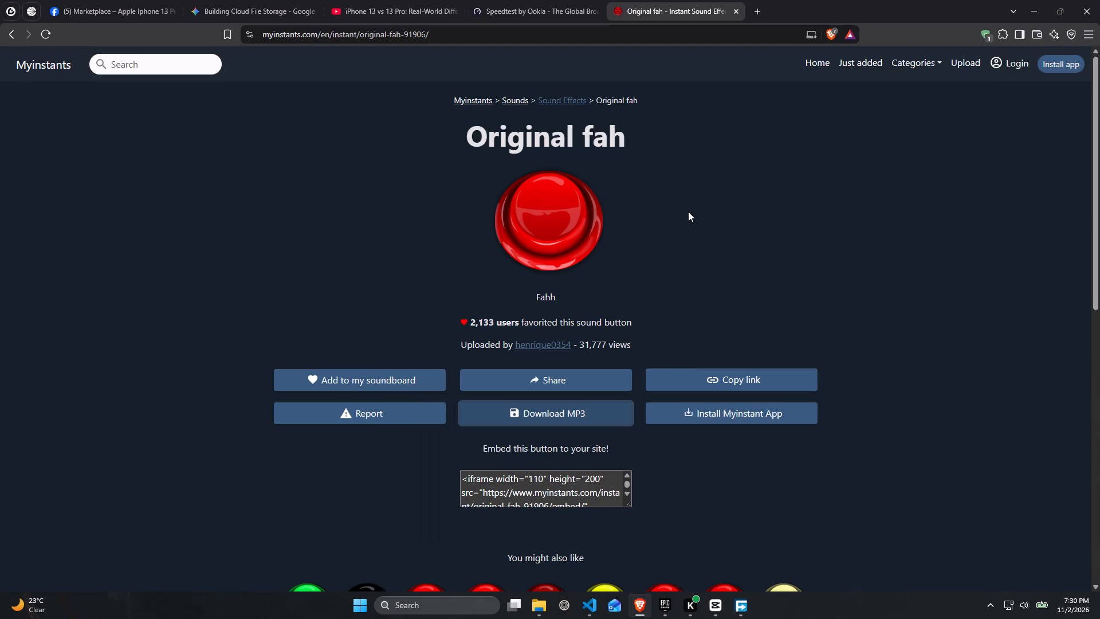
Search Myinstants for "dam it" and preview the listed sounds from Dang It Bobby through God dam it Jerry.
click(172, 64)
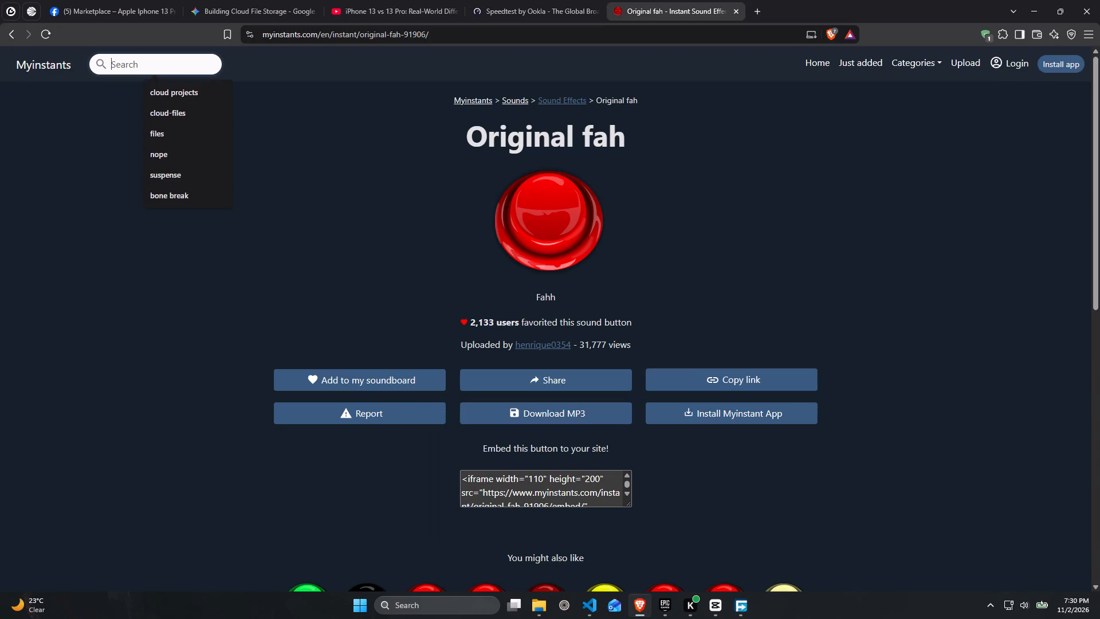
text(dam it)
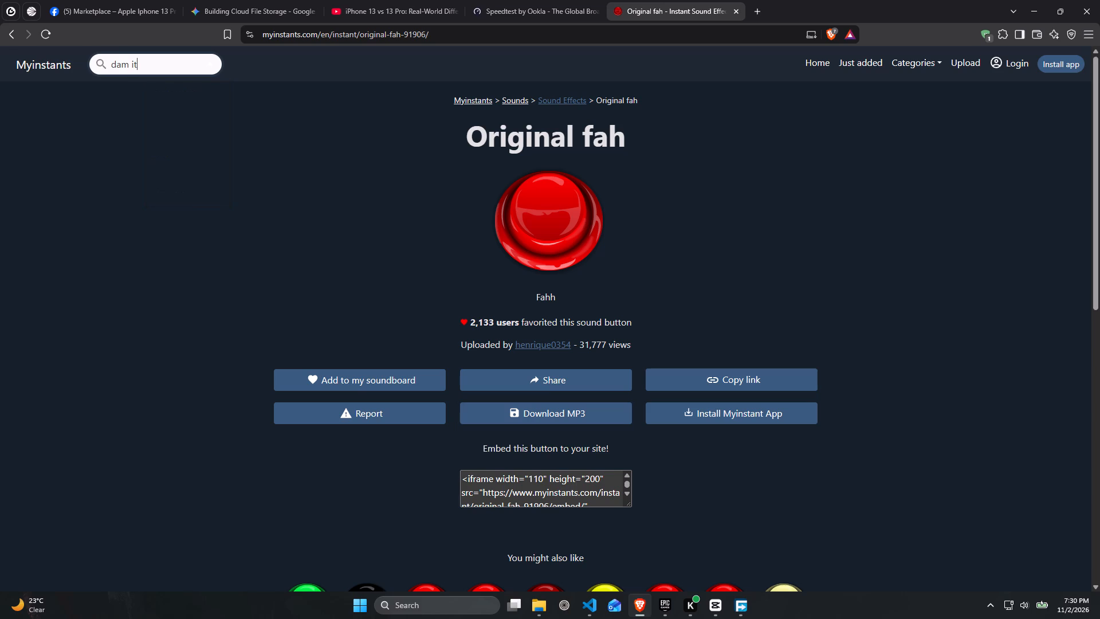
key(Return)
click(309, 152)
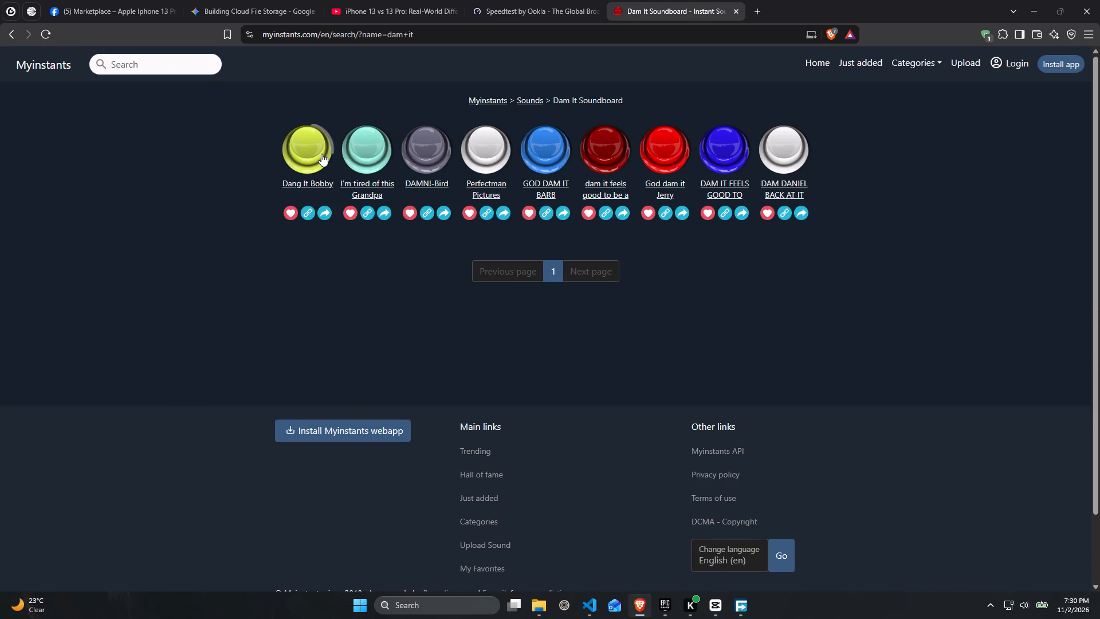
click(422, 152)
click(477, 150)
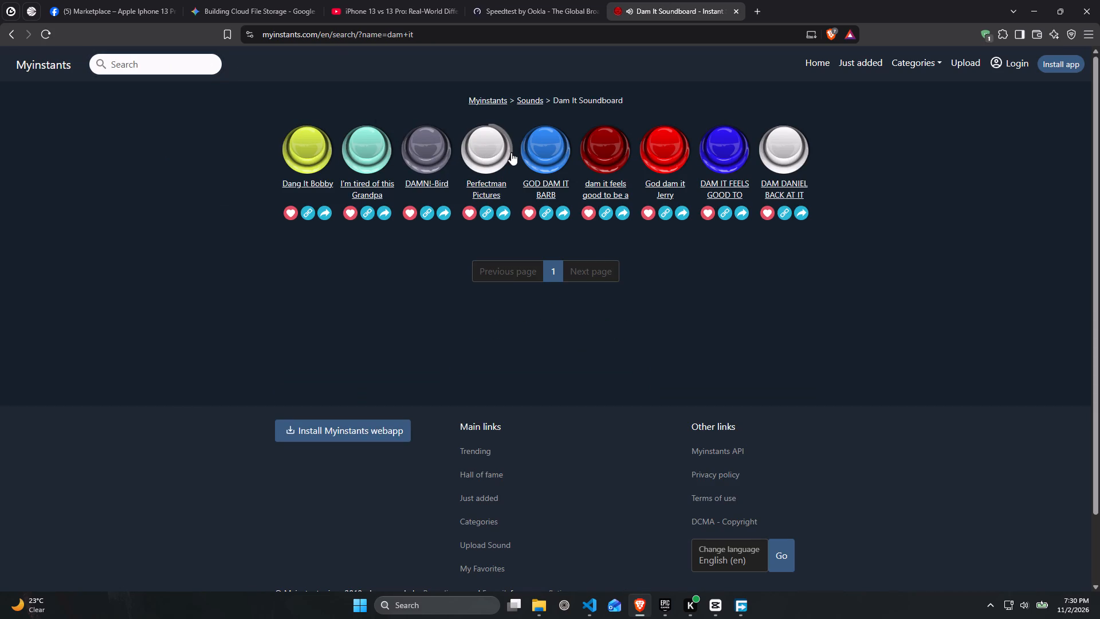
click(549, 152)
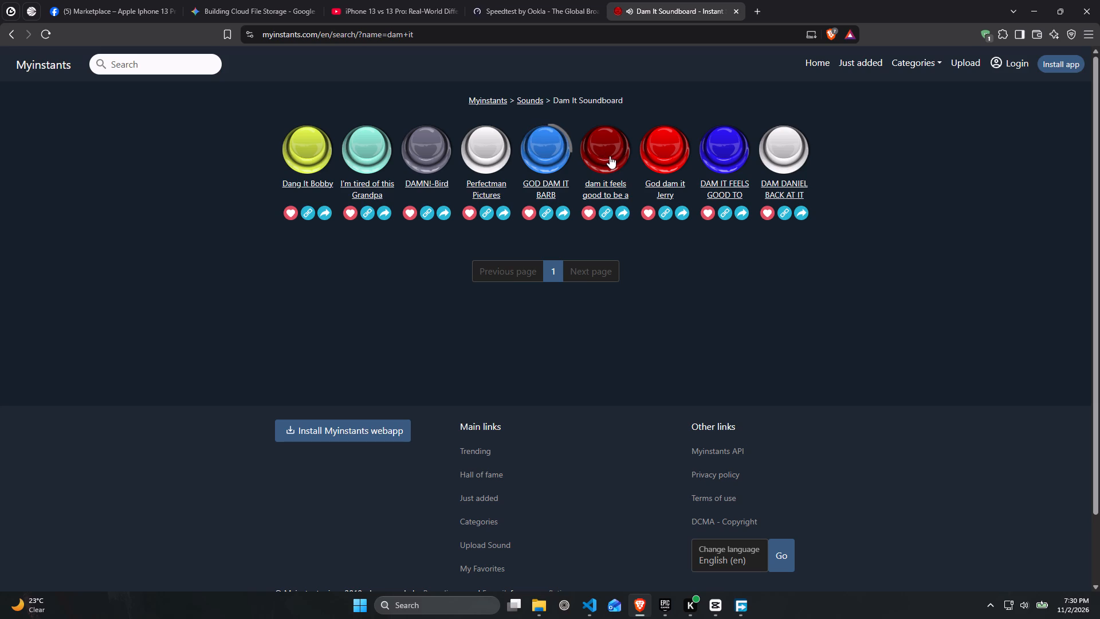
click(610, 156)
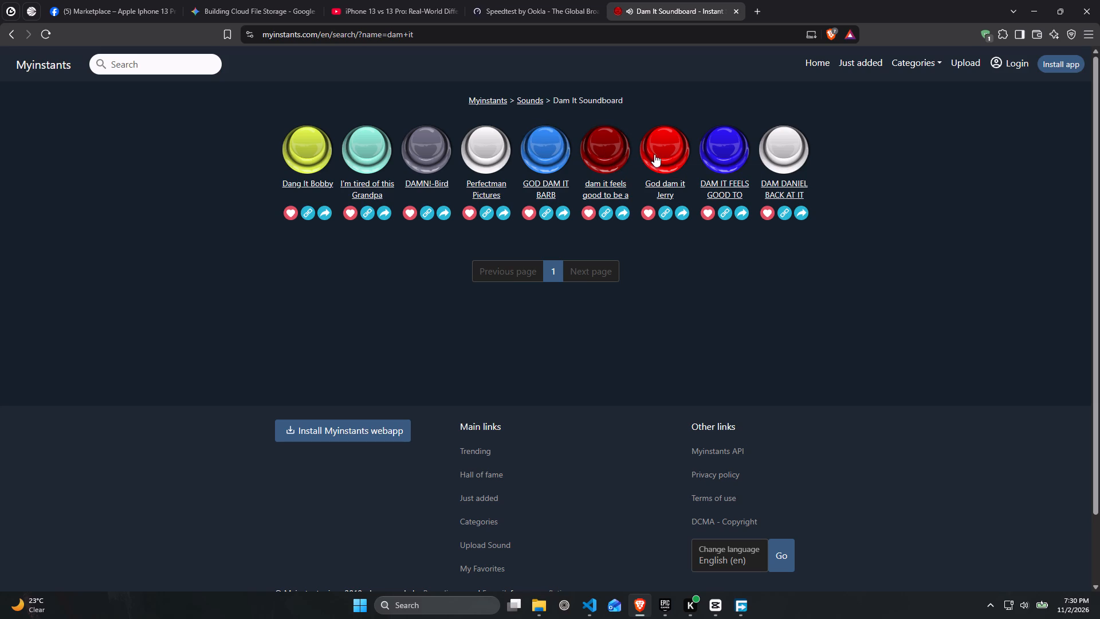
click(666, 153)
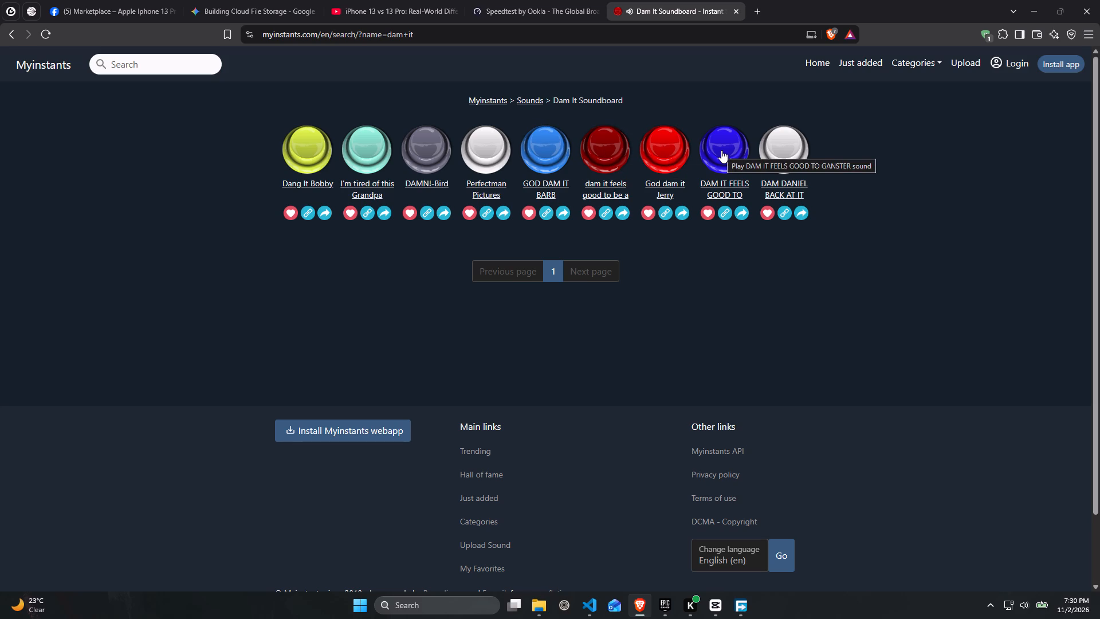
Search Myinstants for "damn it" and preview sounds in the first two rows, including DAMN!-Bird and ...God Damn It!.
click(148, 68)
text(damn it)
key(Return)
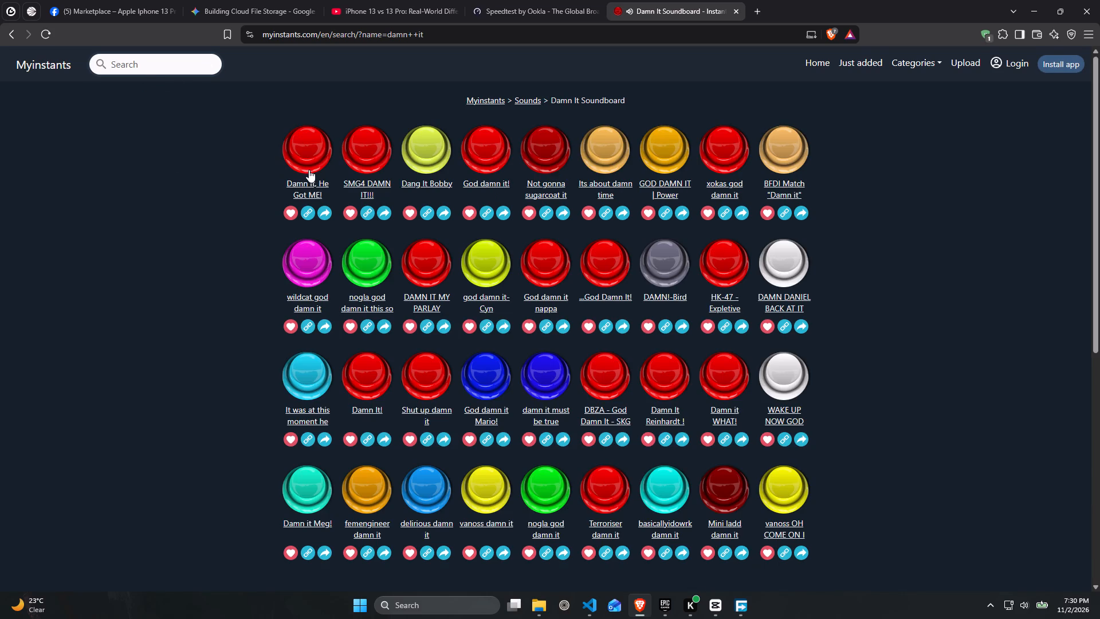
click(312, 163)
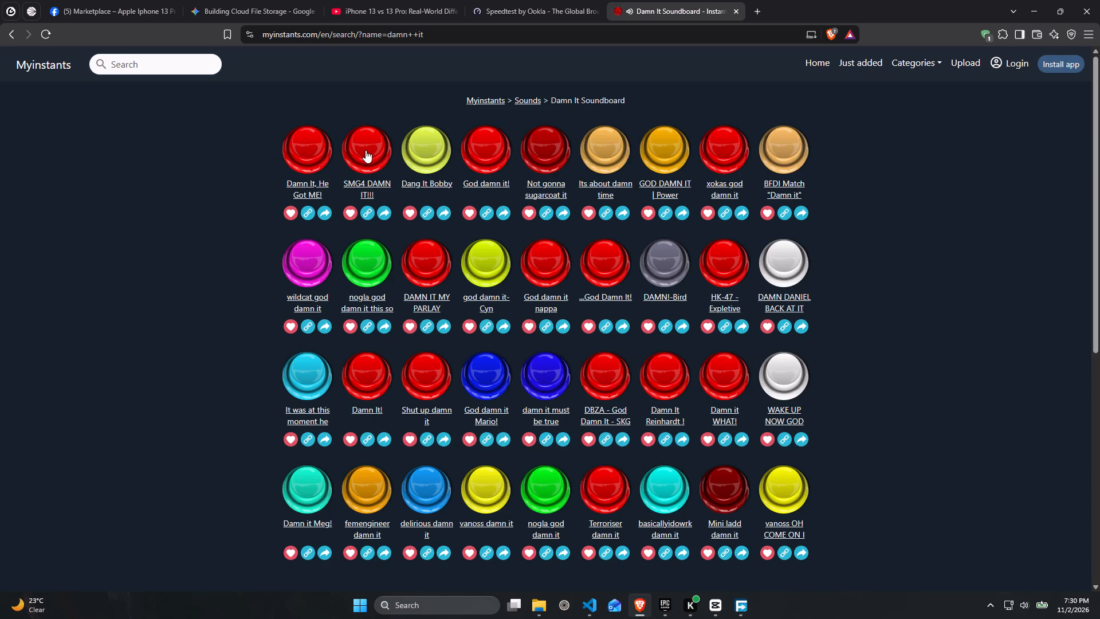
click(366, 150)
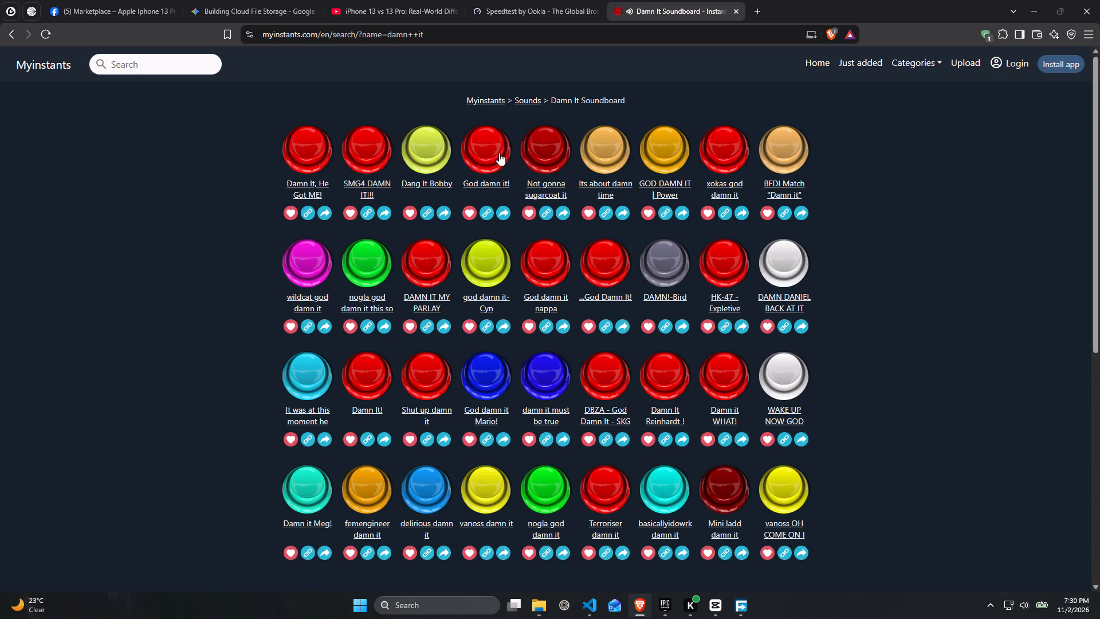
click(490, 150)
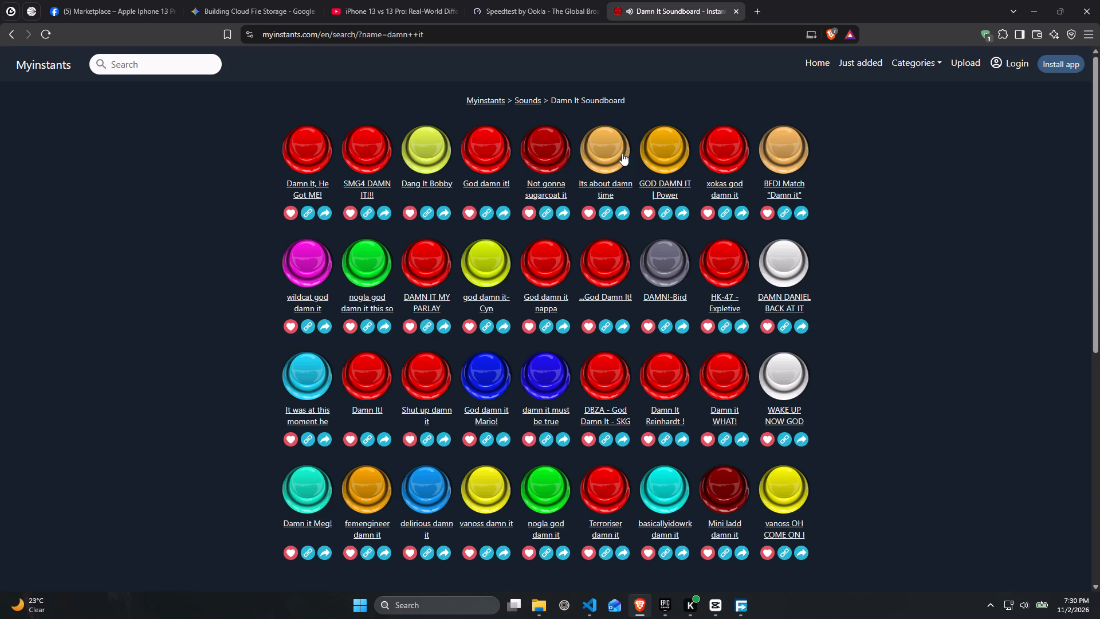
click(723, 148)
click(806, 254)
click(728, 267)
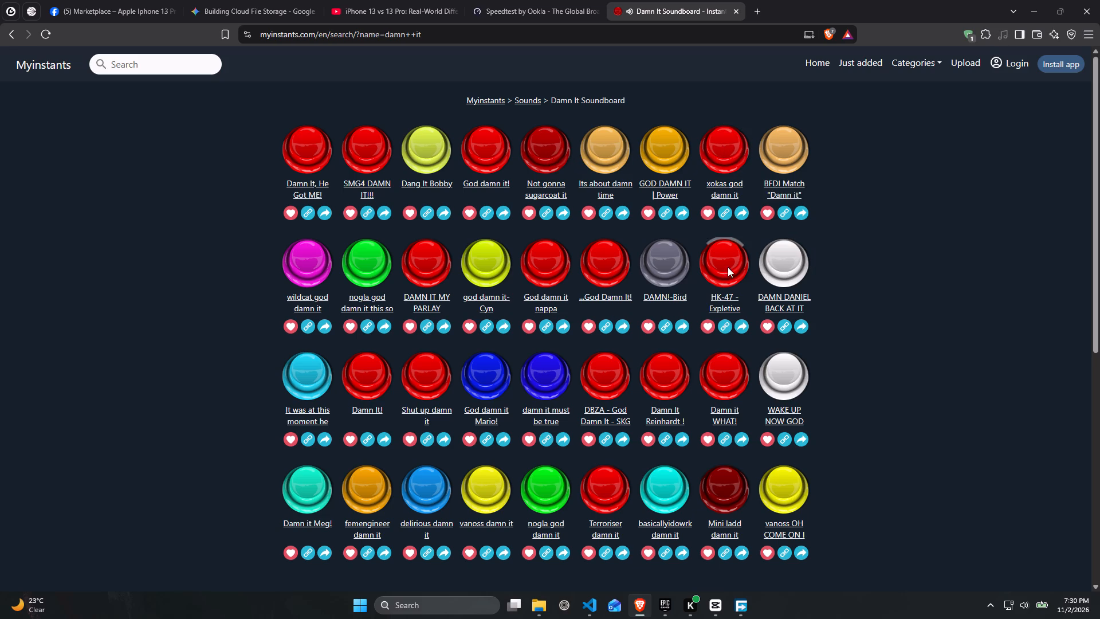
click(669, 270)
click(586, 270)
click(657, 264)
click(590, 258)
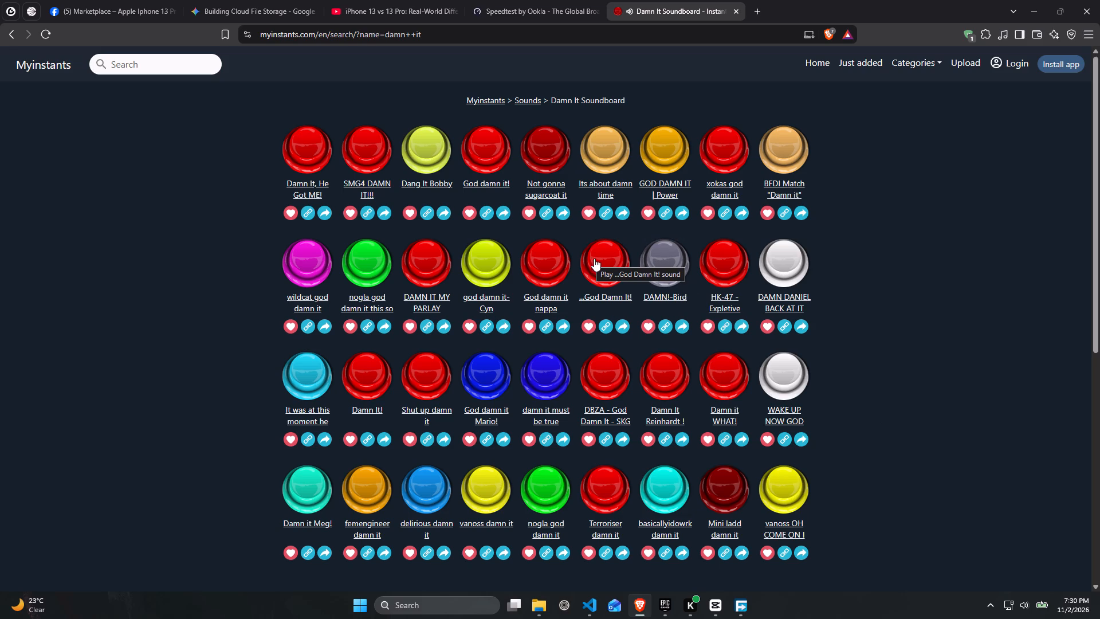
Download the ...God Damn It! MP3 as currby.mp3 into the Downloads folder, then leave the browser for CapCut.
click(608, 297)
click(558, 388)
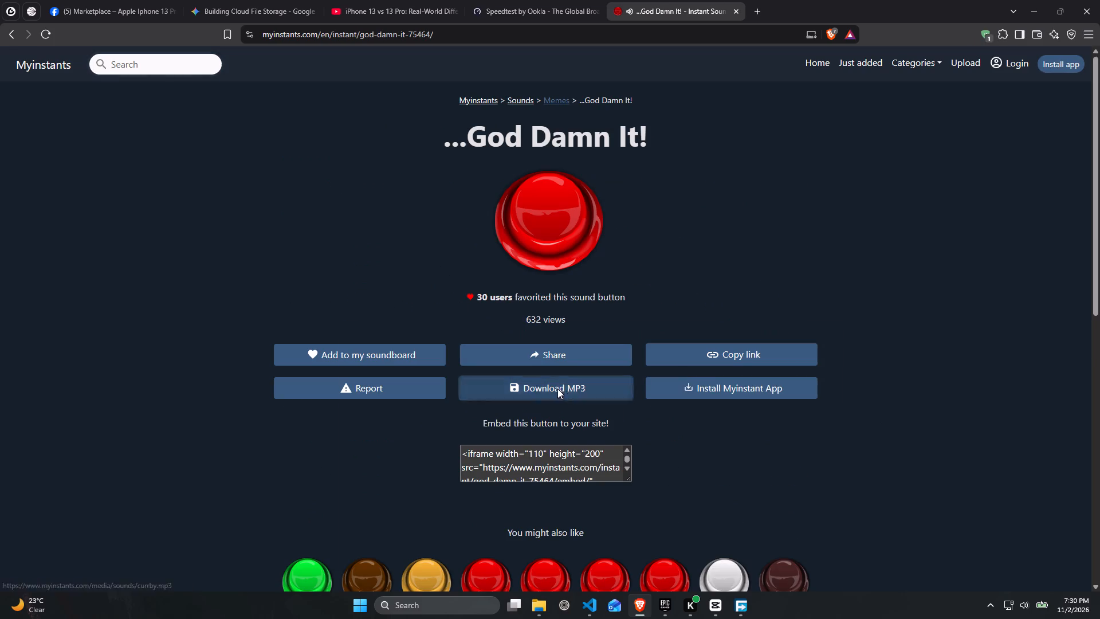
click(681, 361)
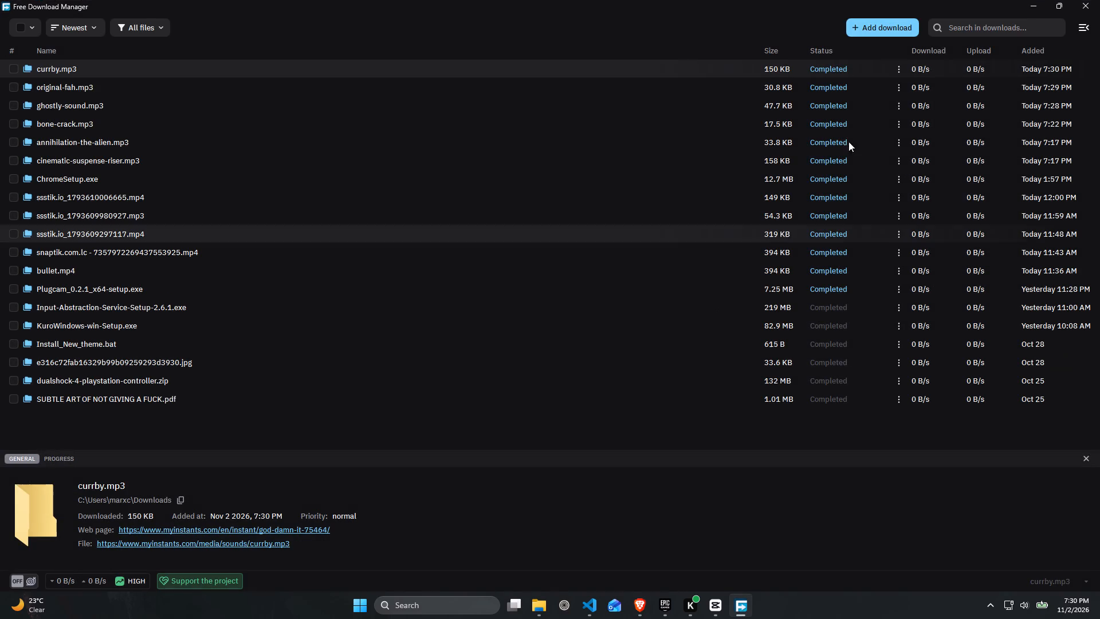
click(1039, 5)
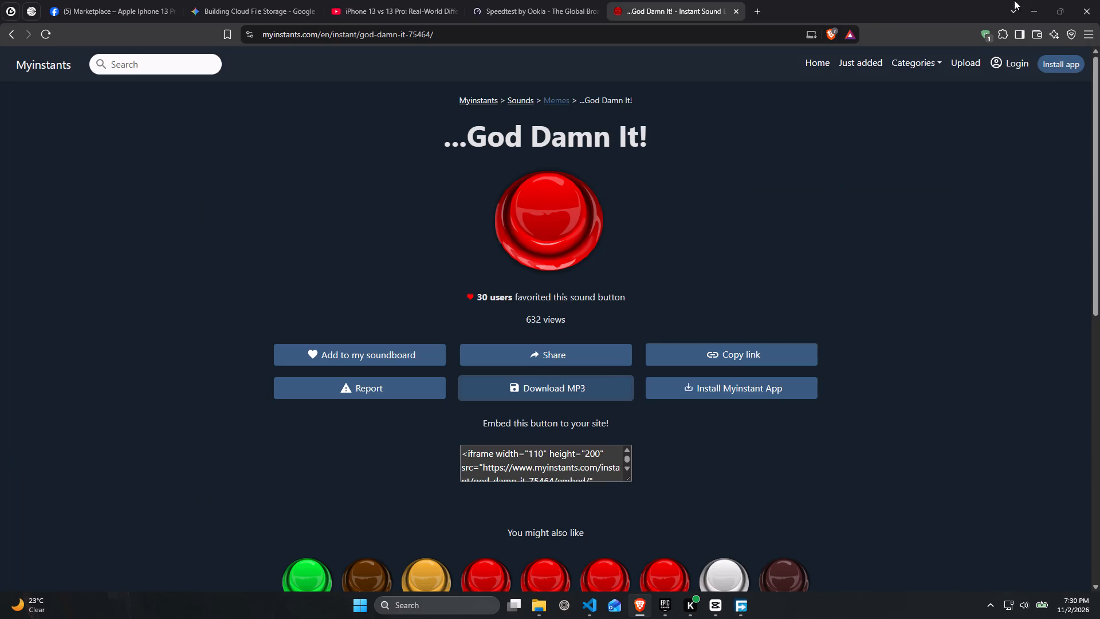
click(1028, 0)
Look through the sound effects in the sounds folder in File Explorer for one to use.
click(541, 616)
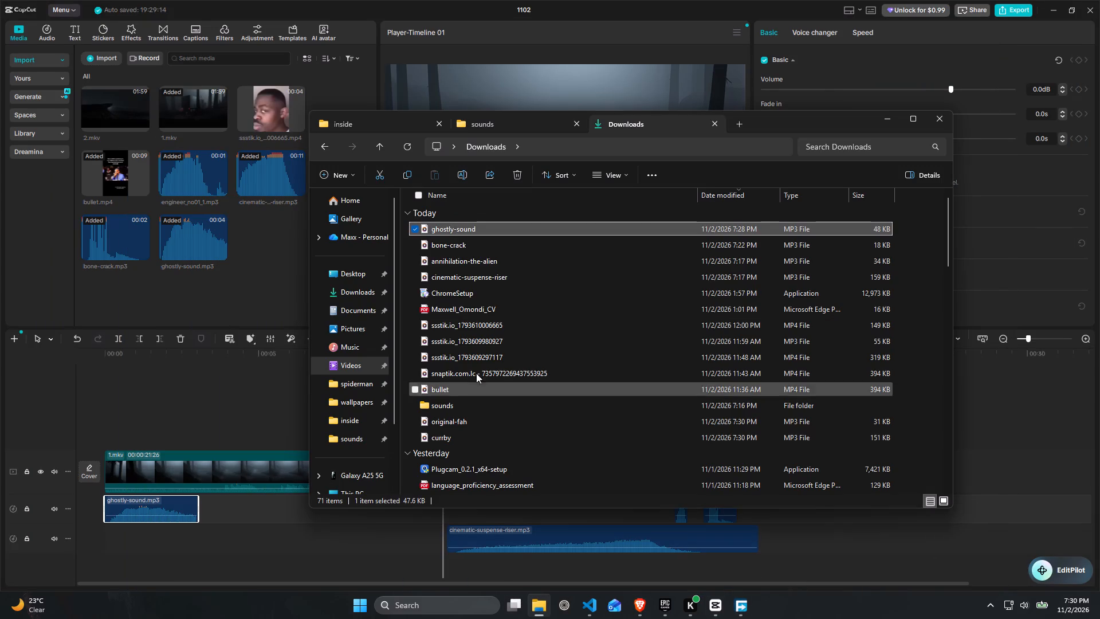
click(516, 128)
scroll(500, 339, down, 2)
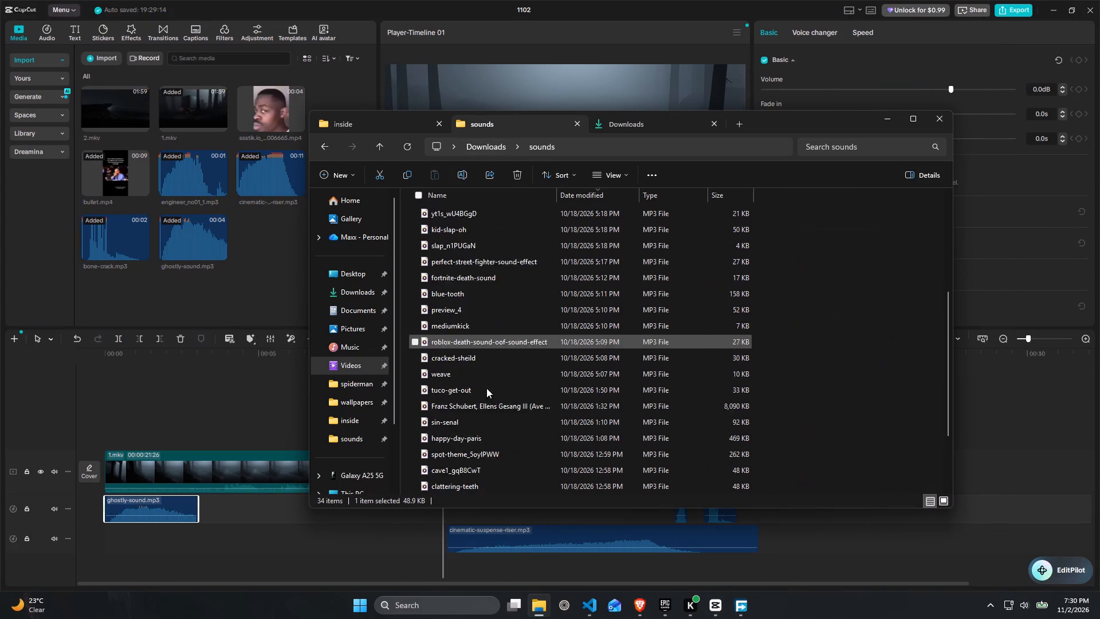
scroll(486, 388, down, 5)
scroll(485, 430, up, 2)
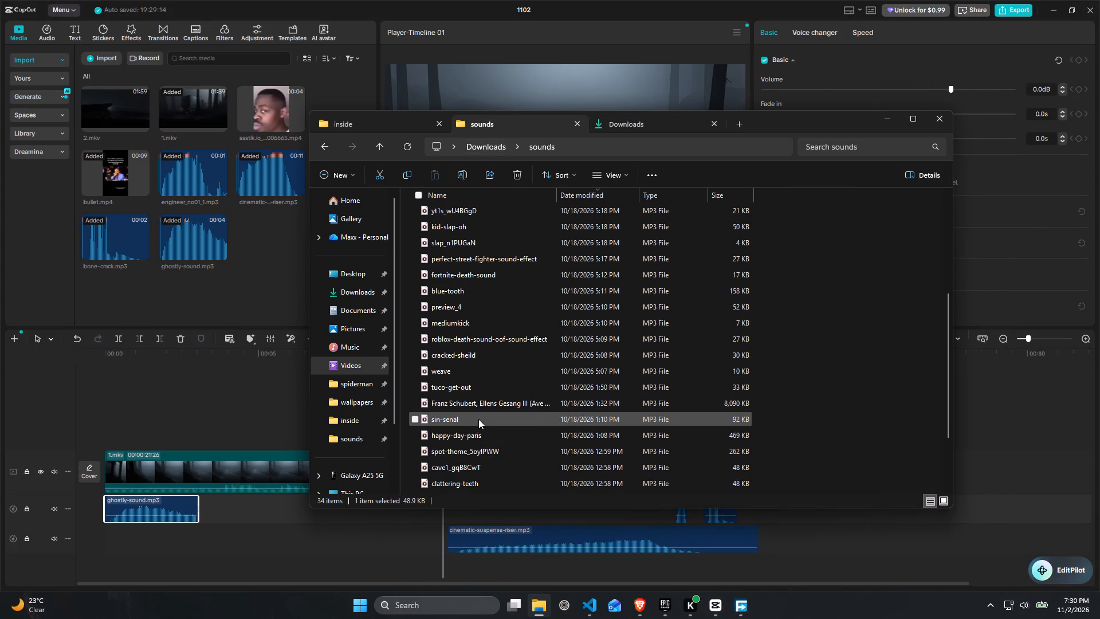
scroll(477, 419, up, 4)
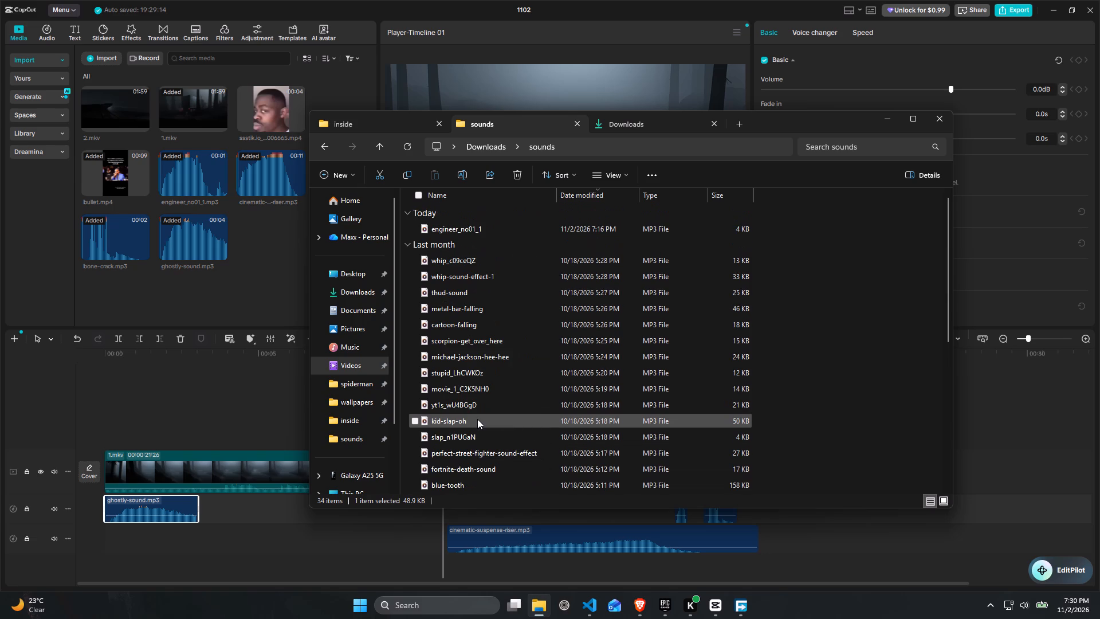
scroll(477, 419, up, 2)
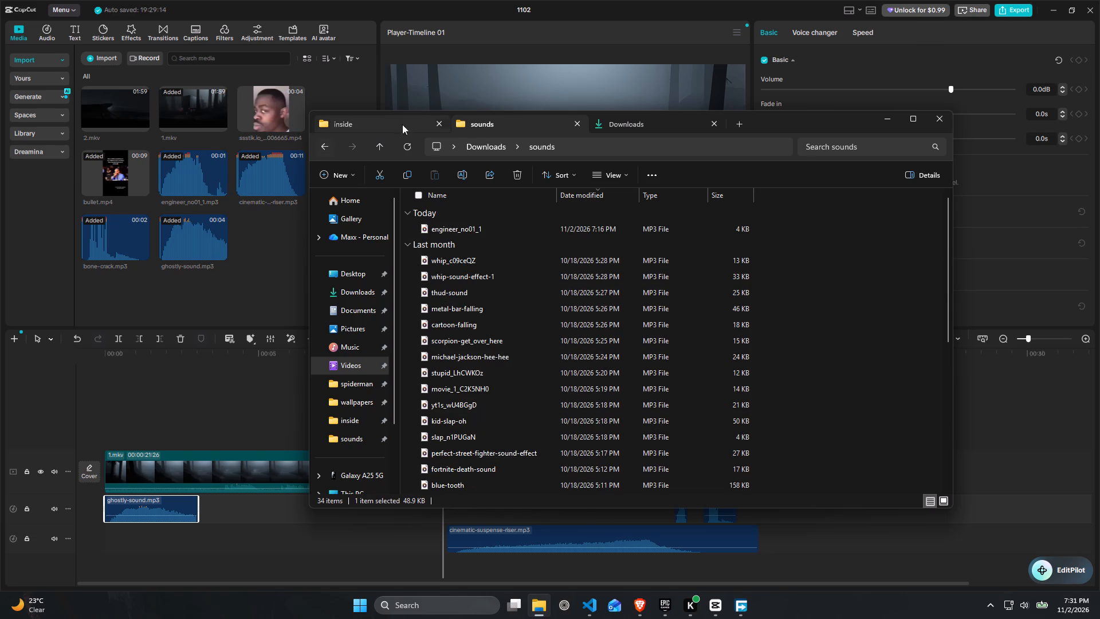
Import original-fah from the Downloads folder into the CapCut project and place it on the first audio track at about 10 s.
click(665, 125)
click(414, 151)
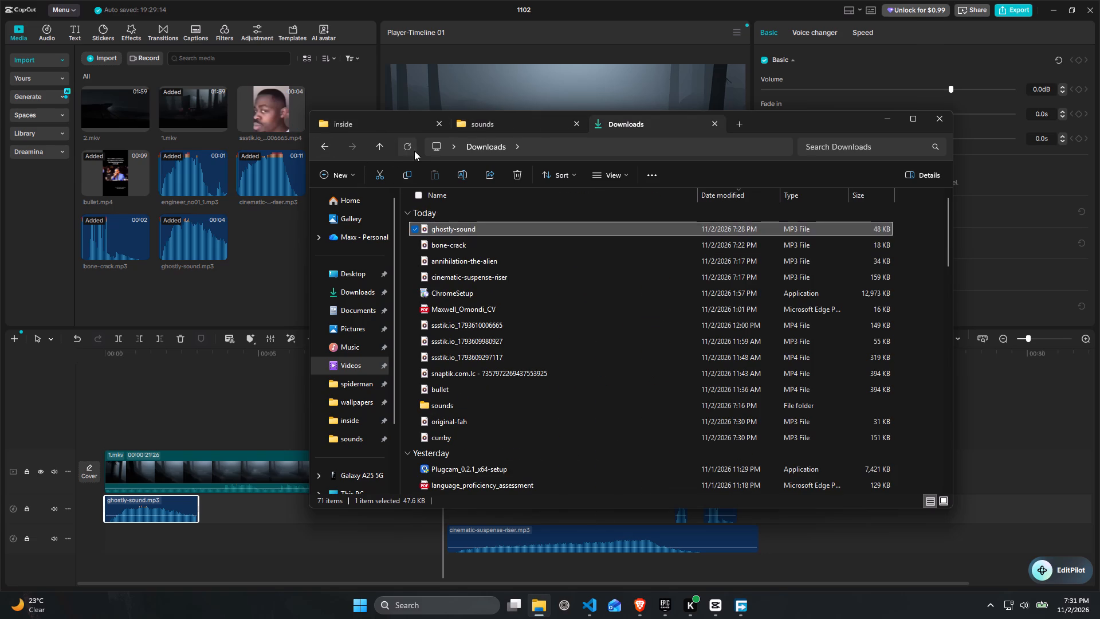
drag(470, 244, 249, 264)
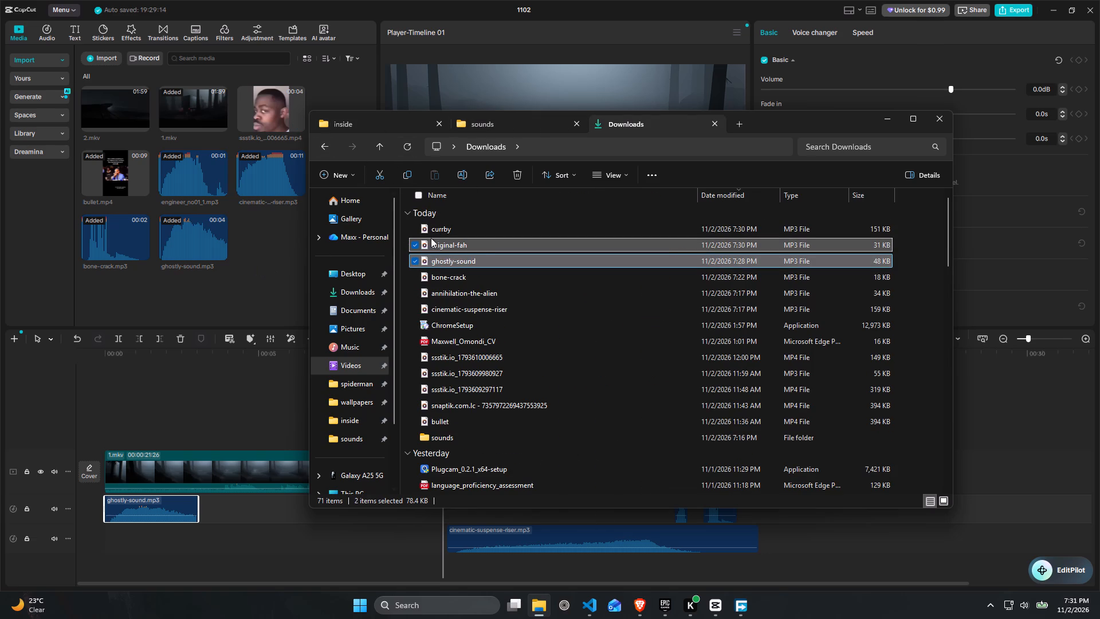
click(485, 246)
drag(471, 242, 241, 261)
drag(261, 237, 394, 330)
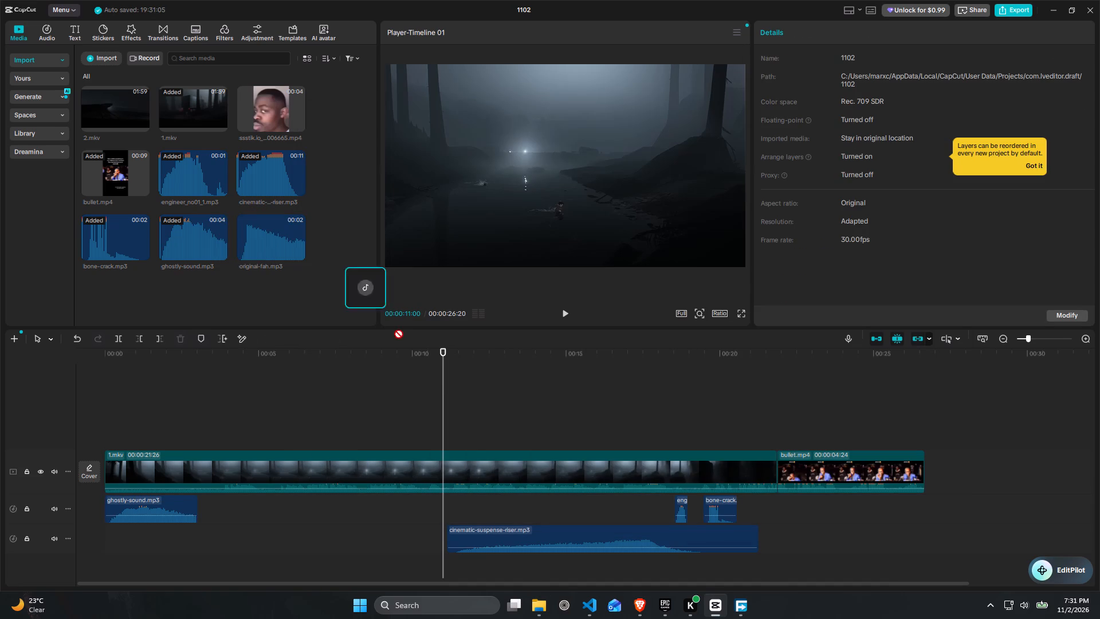
drag(394, 330, 423, 508)
Lower the original-fah.mp3 clip's volume to -4.2 dB and play the edit from just before it into the bullet.mp4 clip.
click(408, 352)
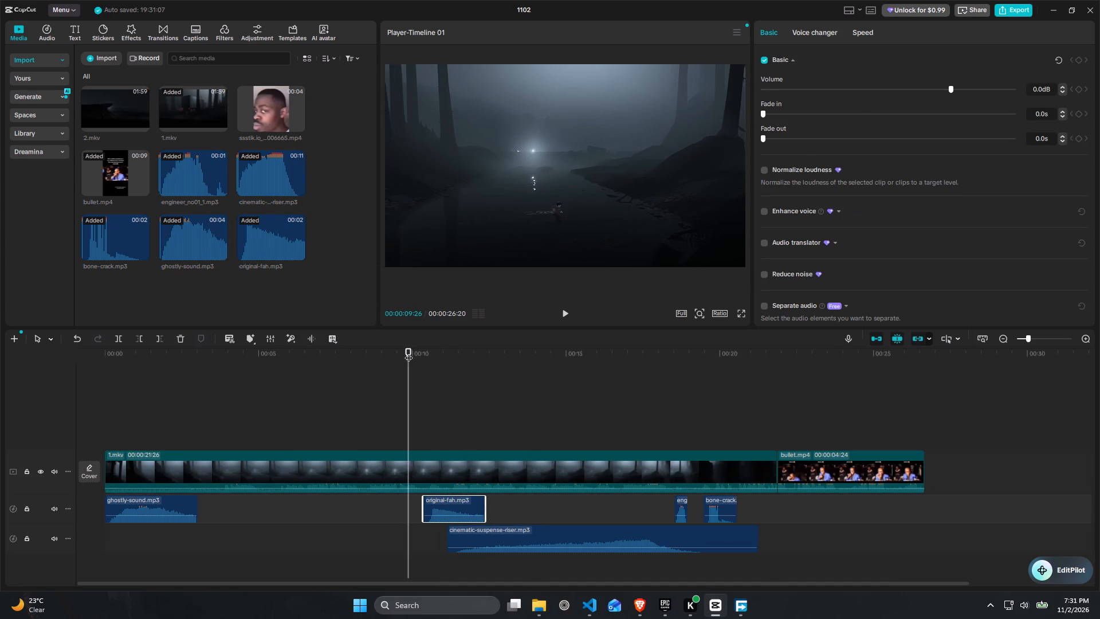
key(space)
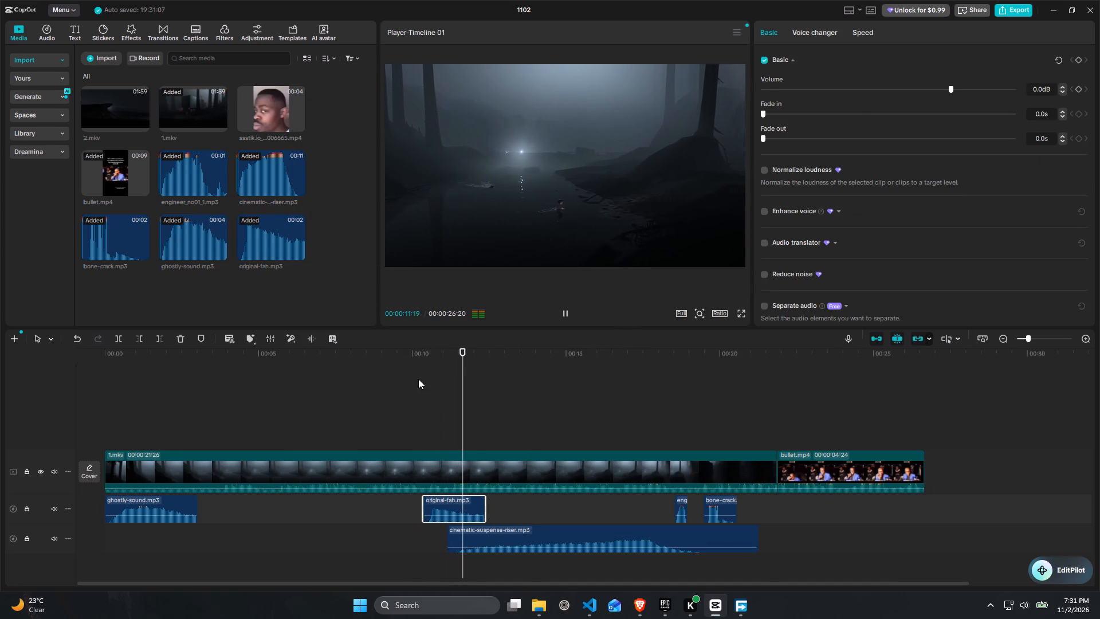
key(space)
click(453, 506)
click(942, 90)
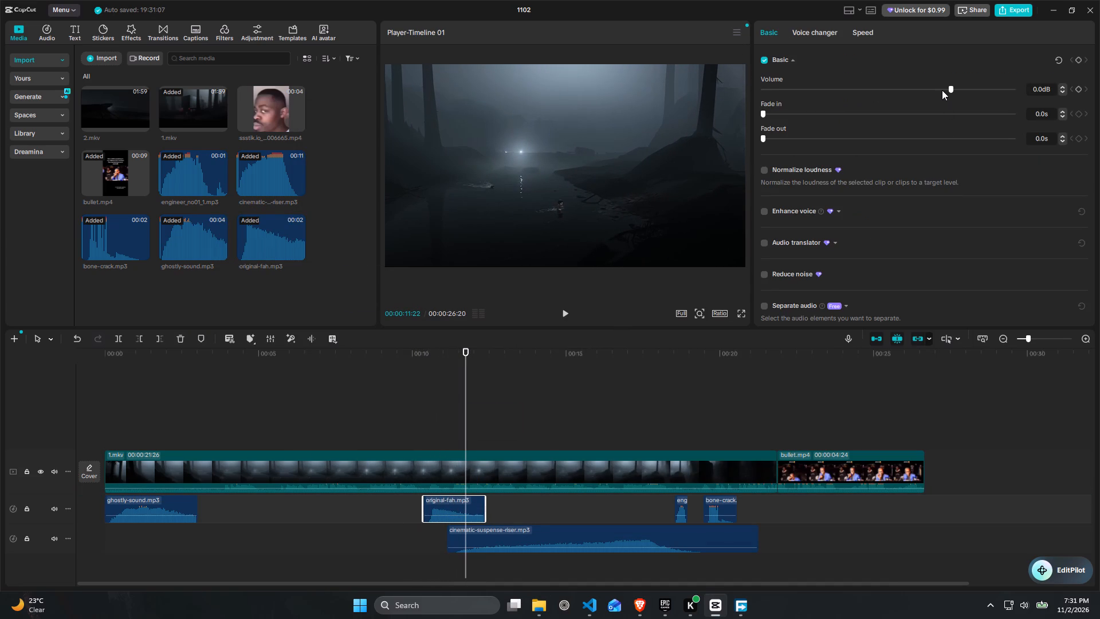
click(936, 90)
click(419, 350)
key(space)
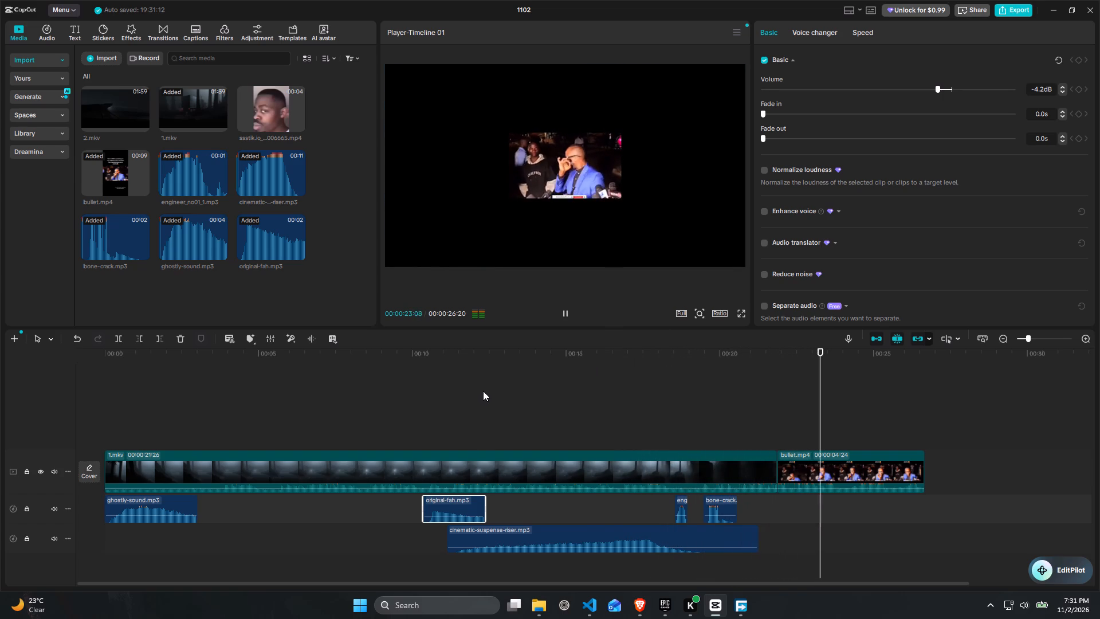
key(space)
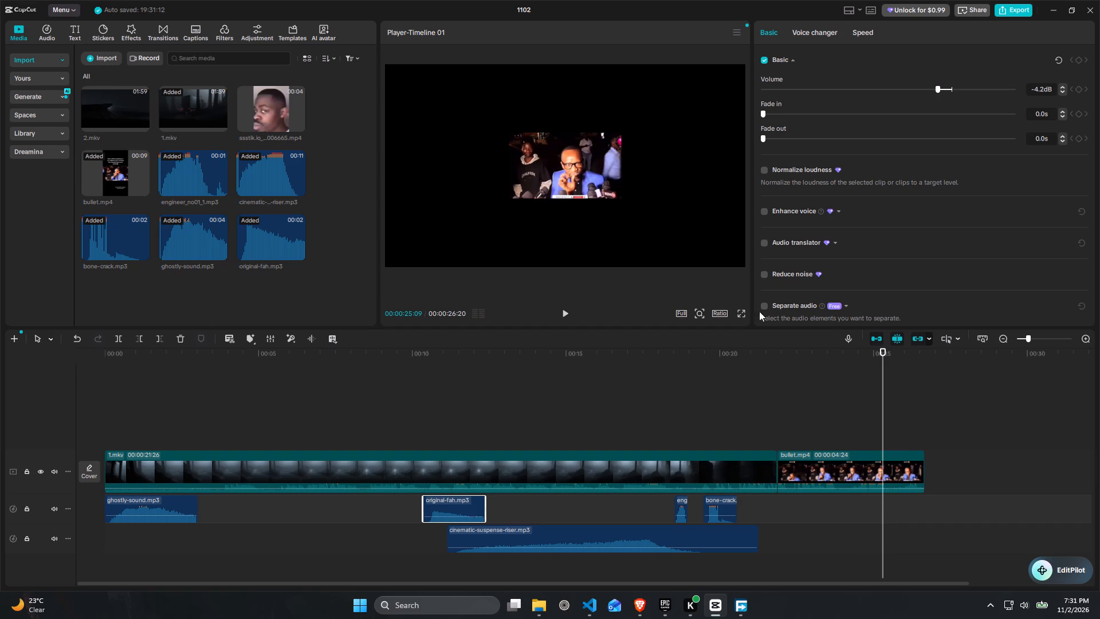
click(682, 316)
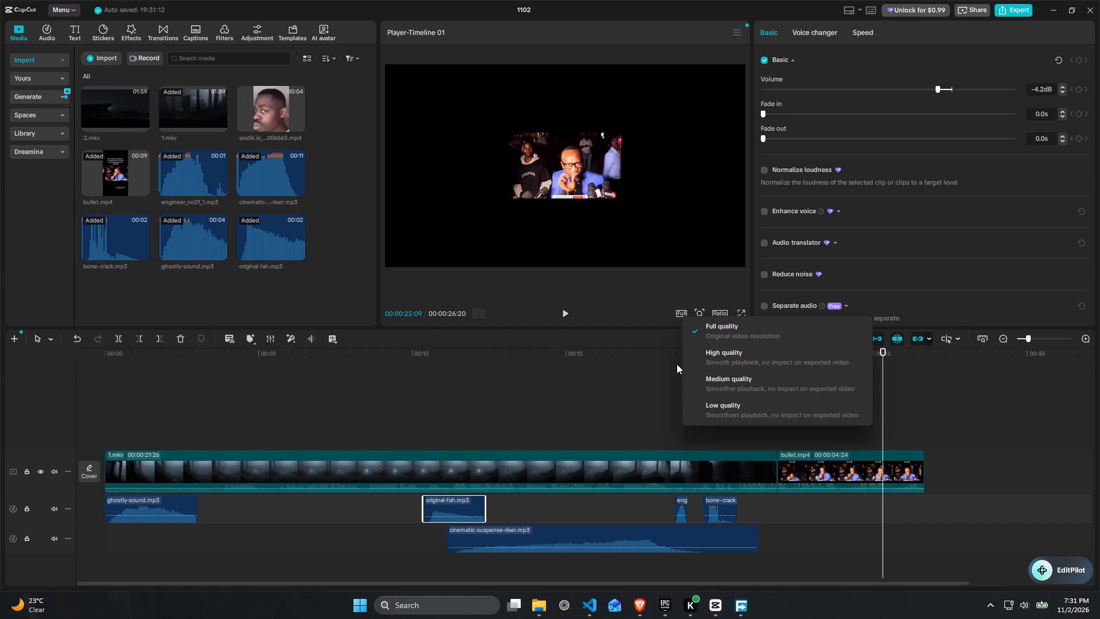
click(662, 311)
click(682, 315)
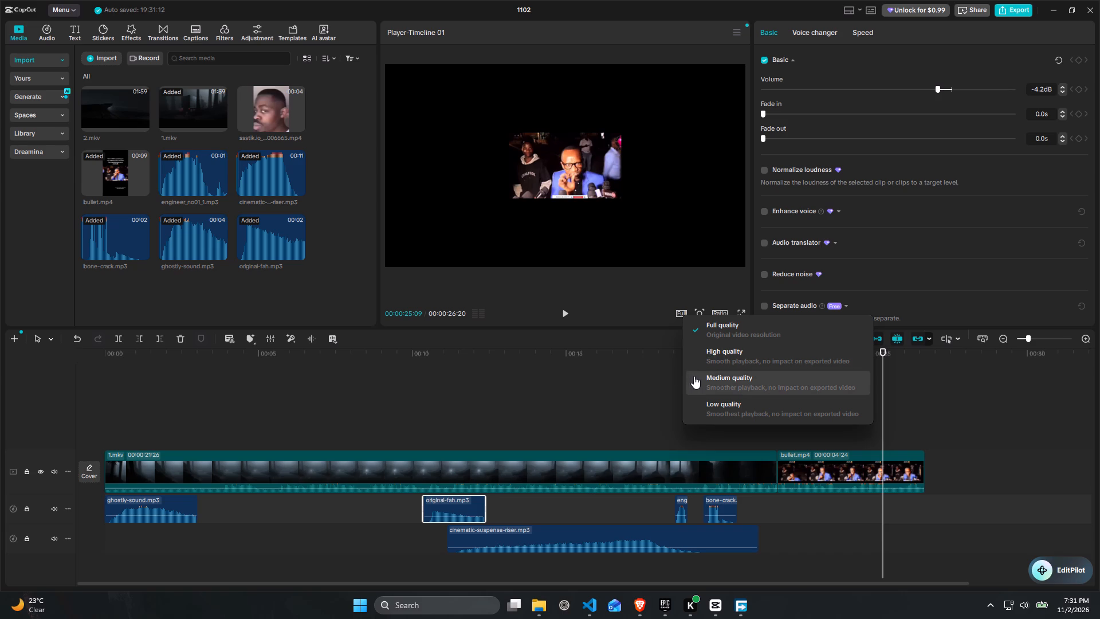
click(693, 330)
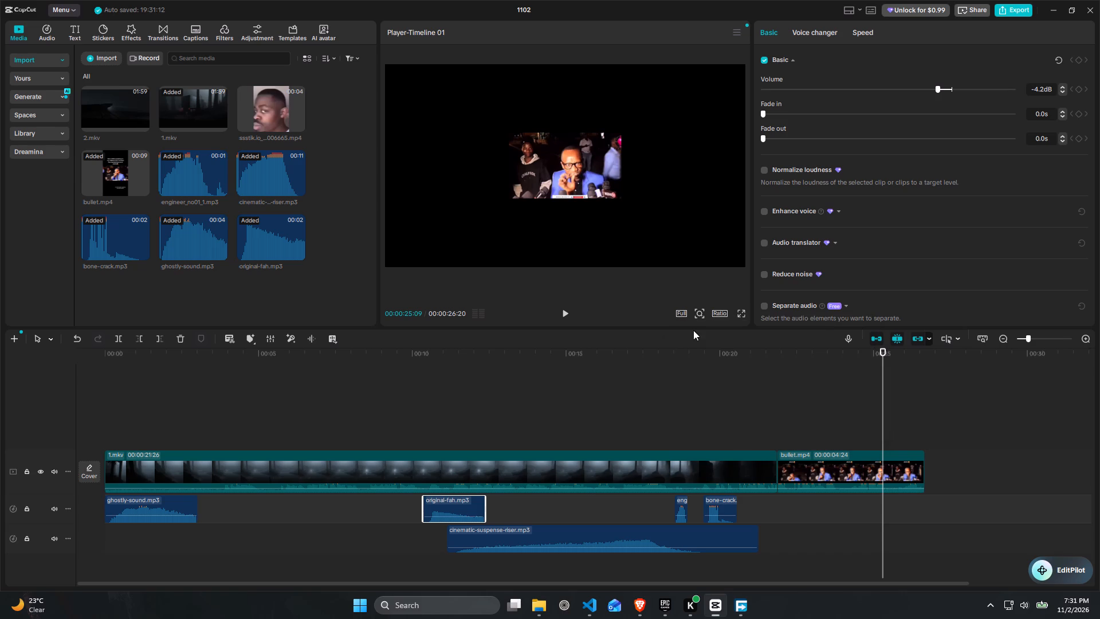
Set the video's aspect ratio to 9:16.
click(716, 314)
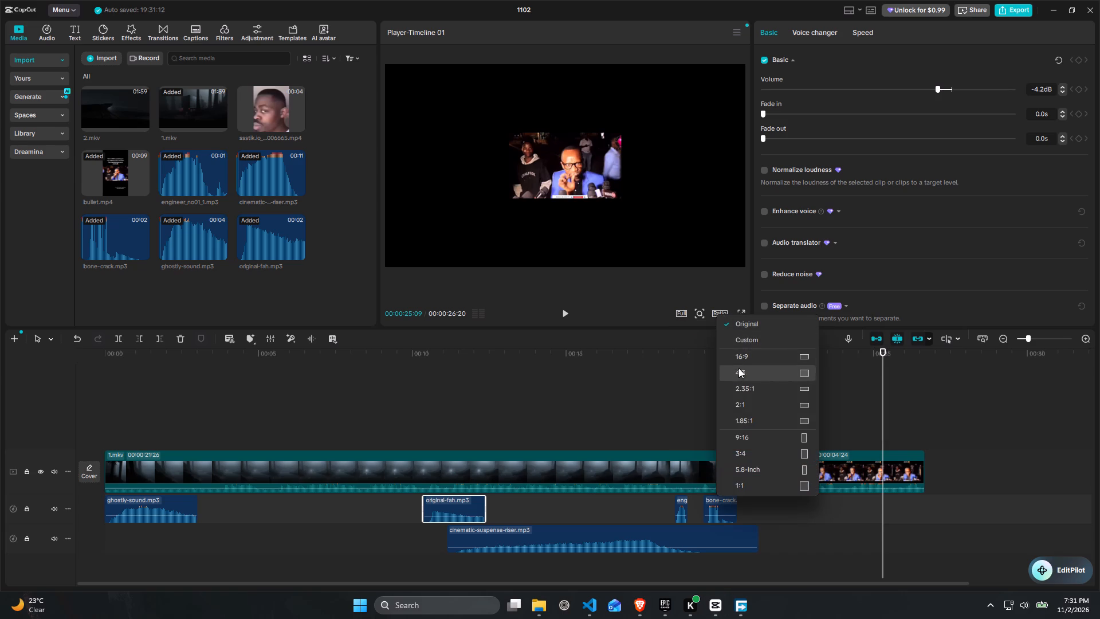
click(749, 444)
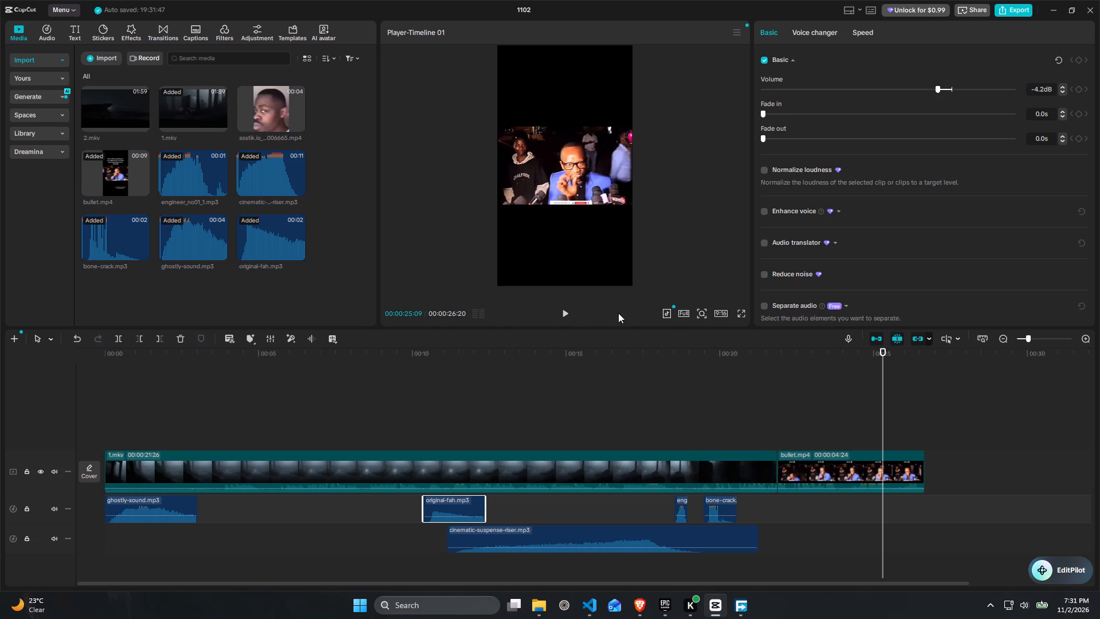
Enlarge the 1.mkv clip in the preview so it overflows the frame's sides and covers more of its height, checking it in playback.
click(106, 362)
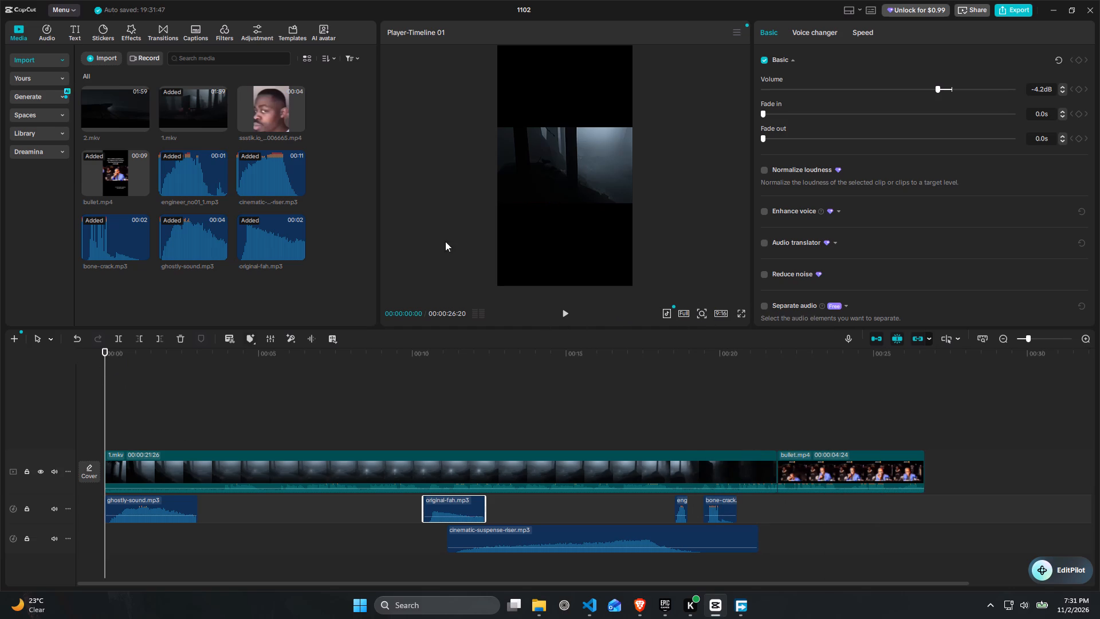
key(space)
key(space)
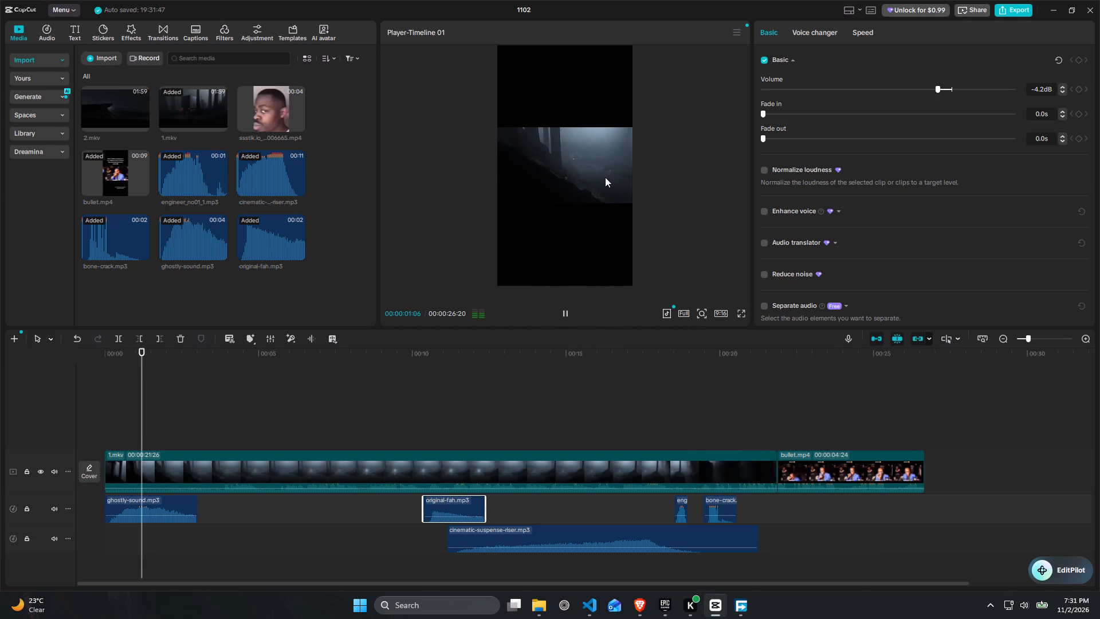
click(600, 174)
drag(632, 203, 639, 212)
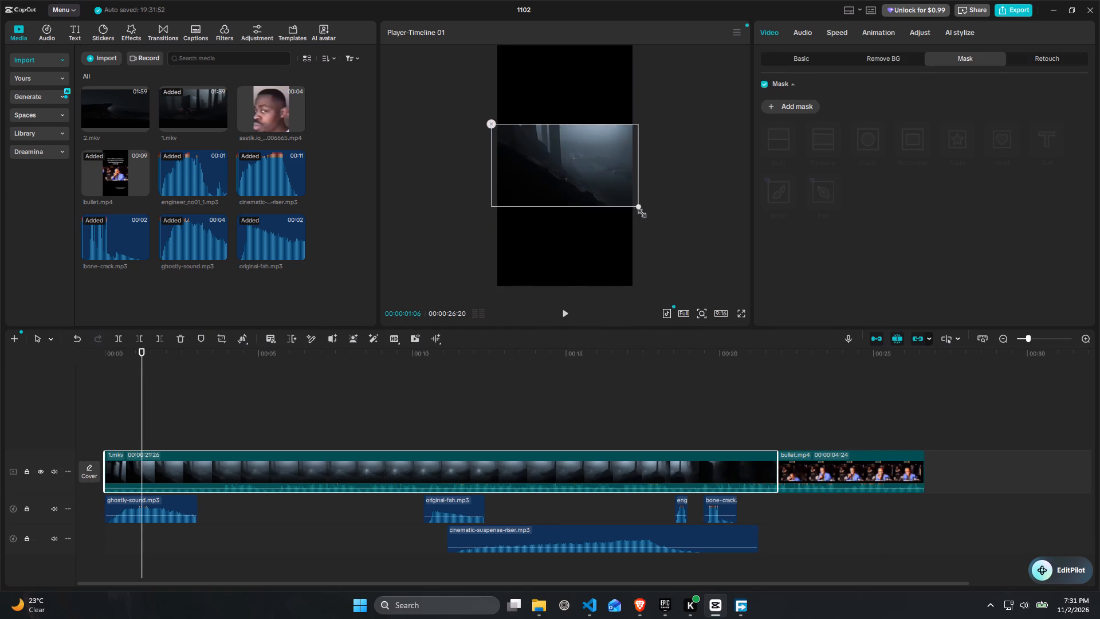
drag(639, 212, 690, 272)
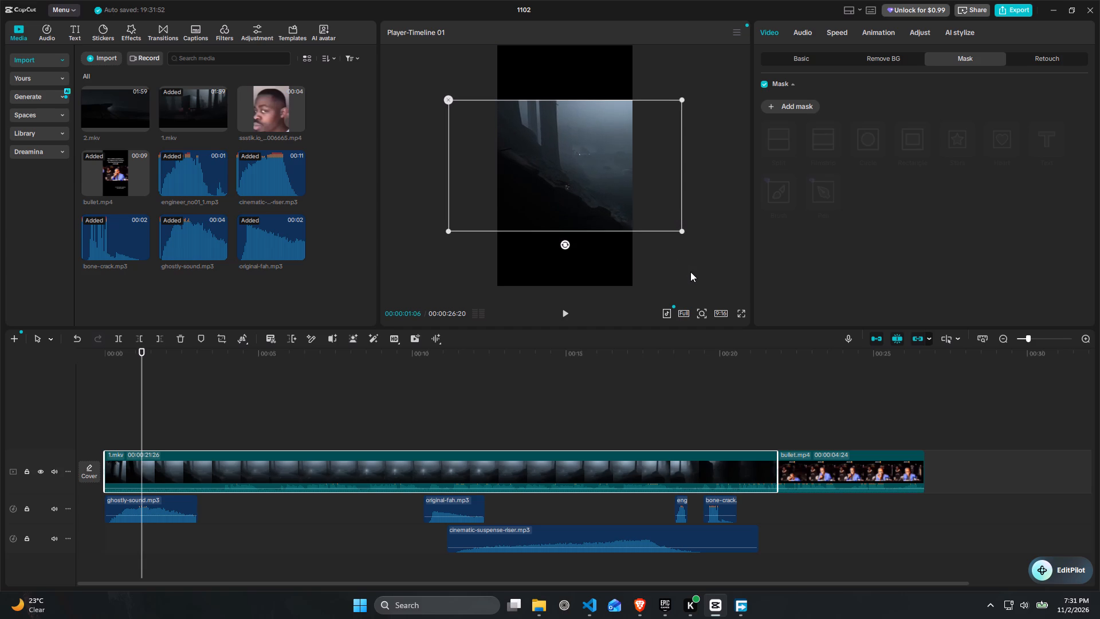
key(space)
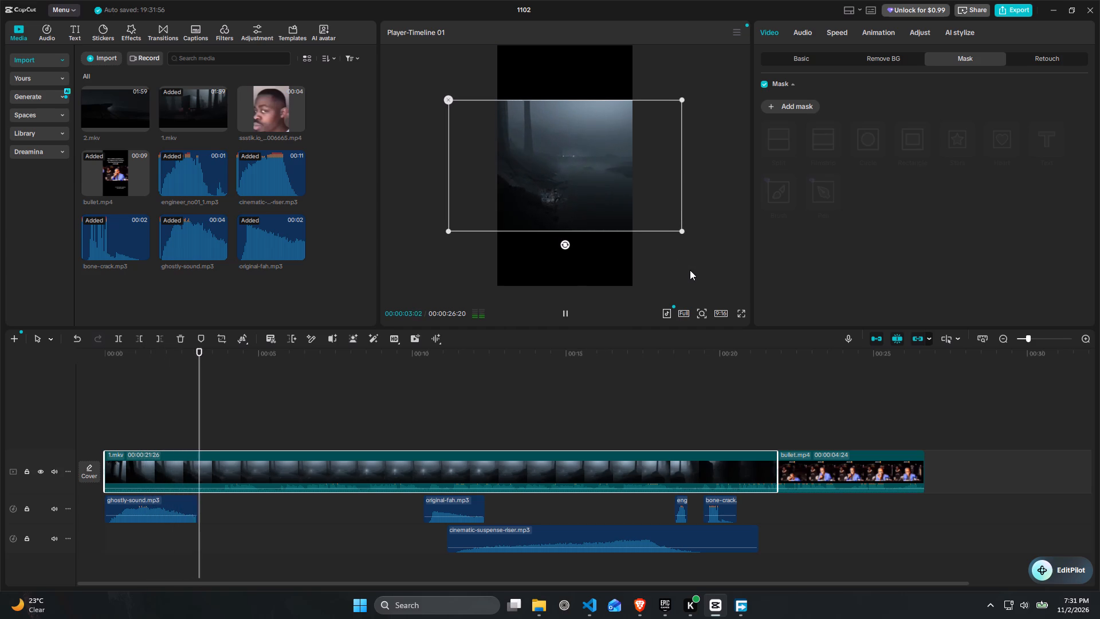
click(680, 230)
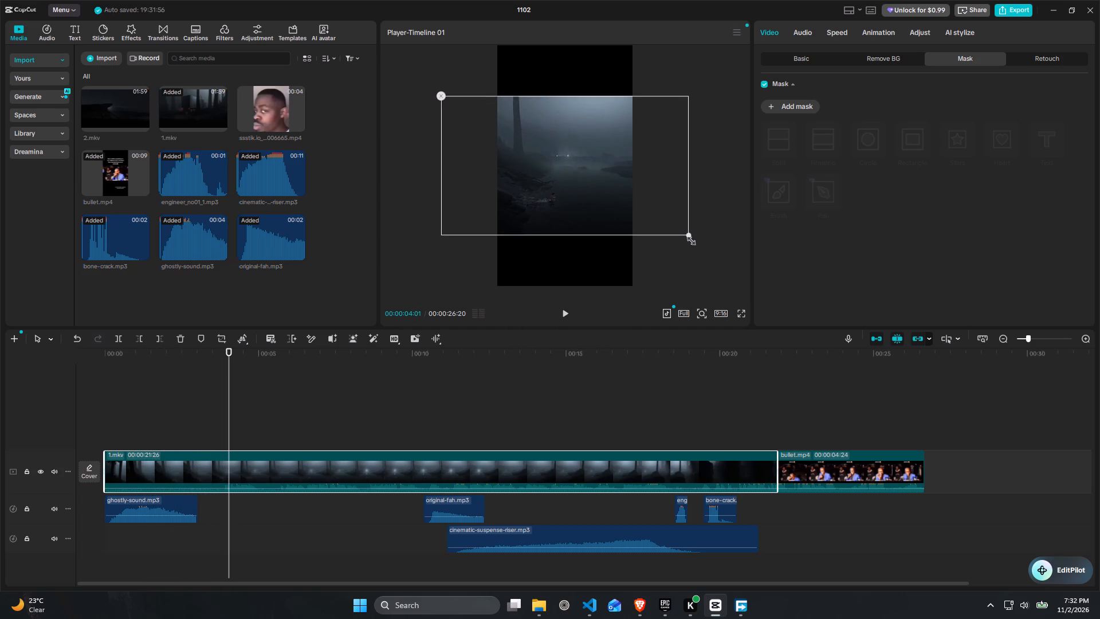
Play the vertical edit through to the bullet.mp4 clip and examine how that clip sits in the frame.
key(space)
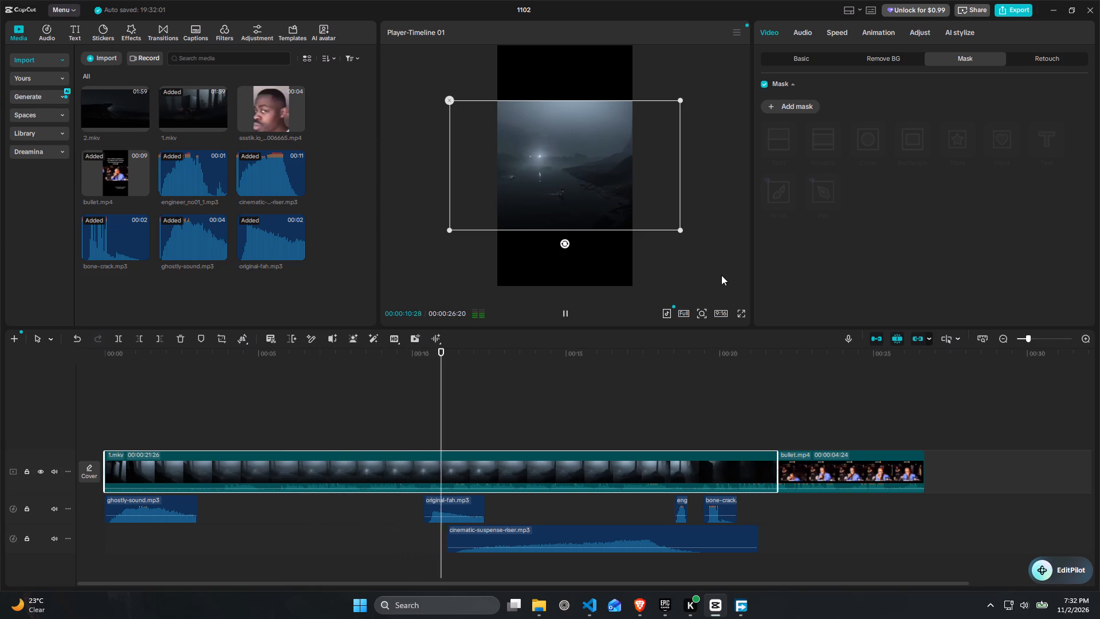
key(space)
key(space)
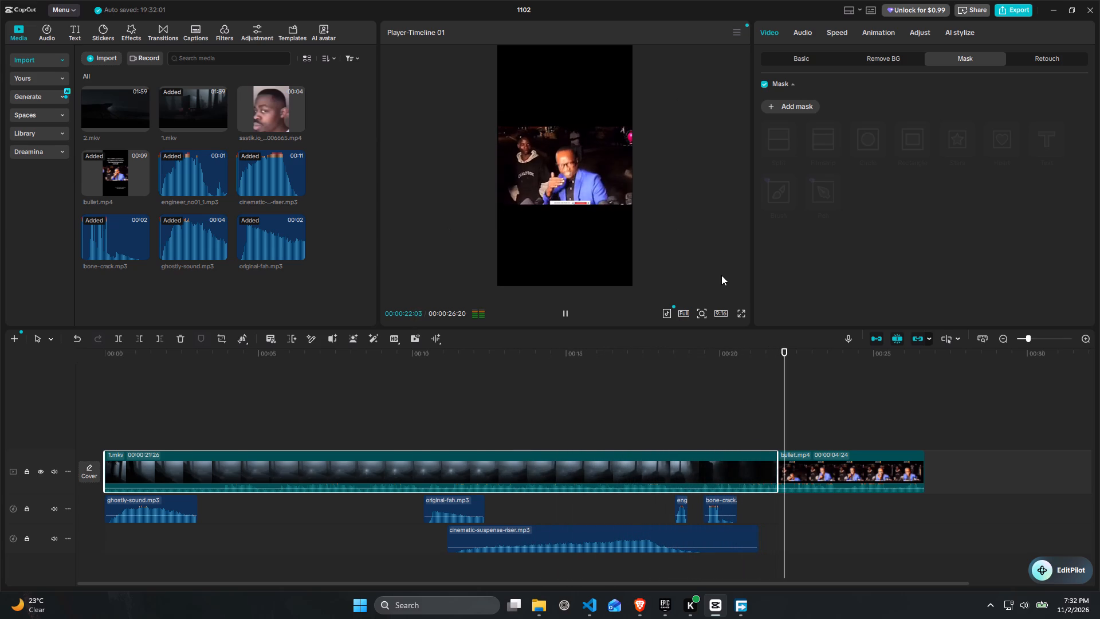
key(space)
click(606, 160)
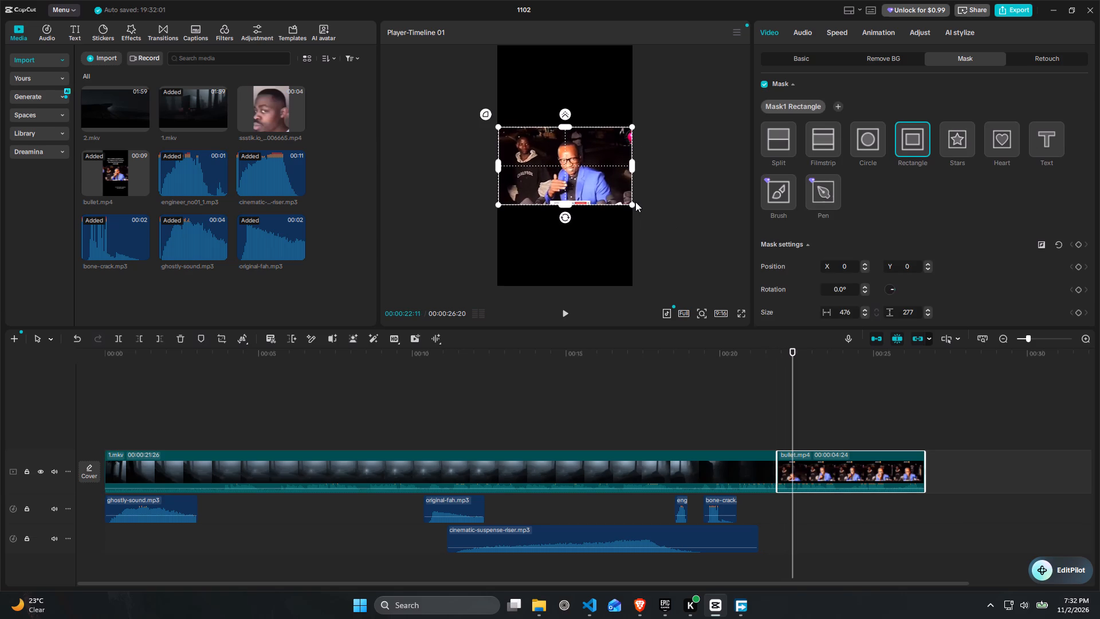
click(851, 474)
click(852, 472)
click(649, 227)
Add a default text clip above 1.mkv, aligned to the very start of the timeline, and select it.
drag(303, 358, 284, 358)
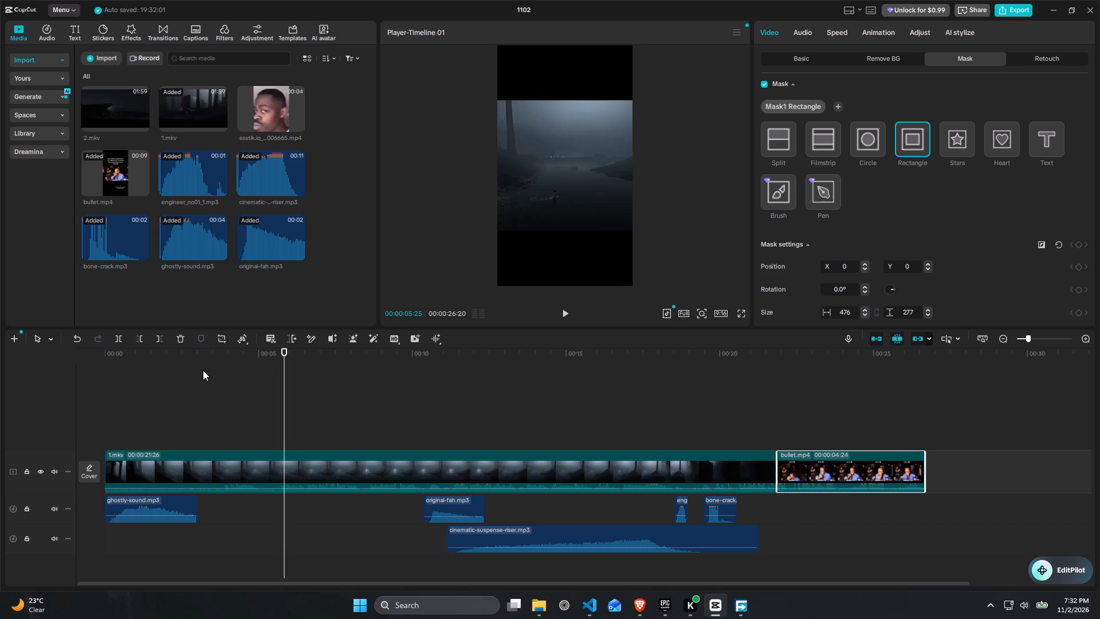
drag(146, 368, 94, 363)
drag(158, 353, 54, 362)
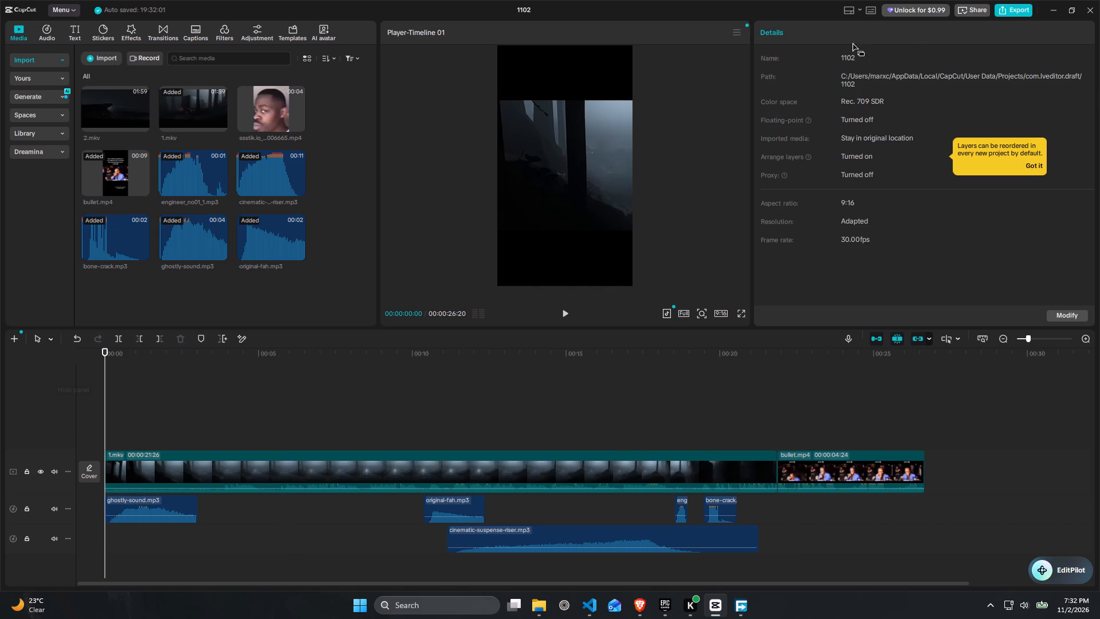
click(222, 466)
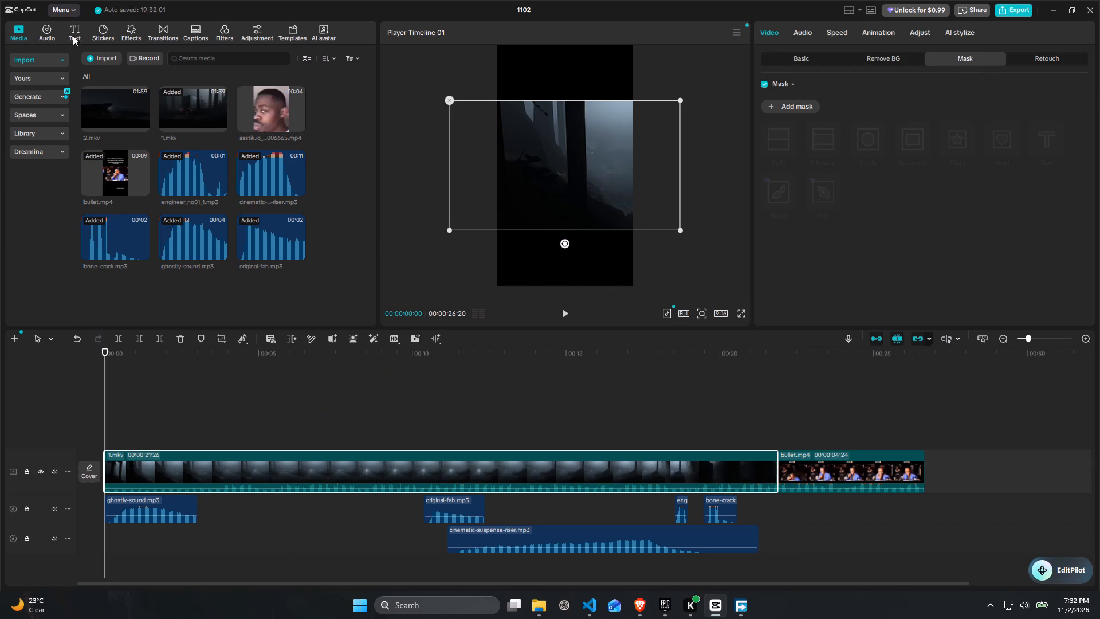
click(76, 31)
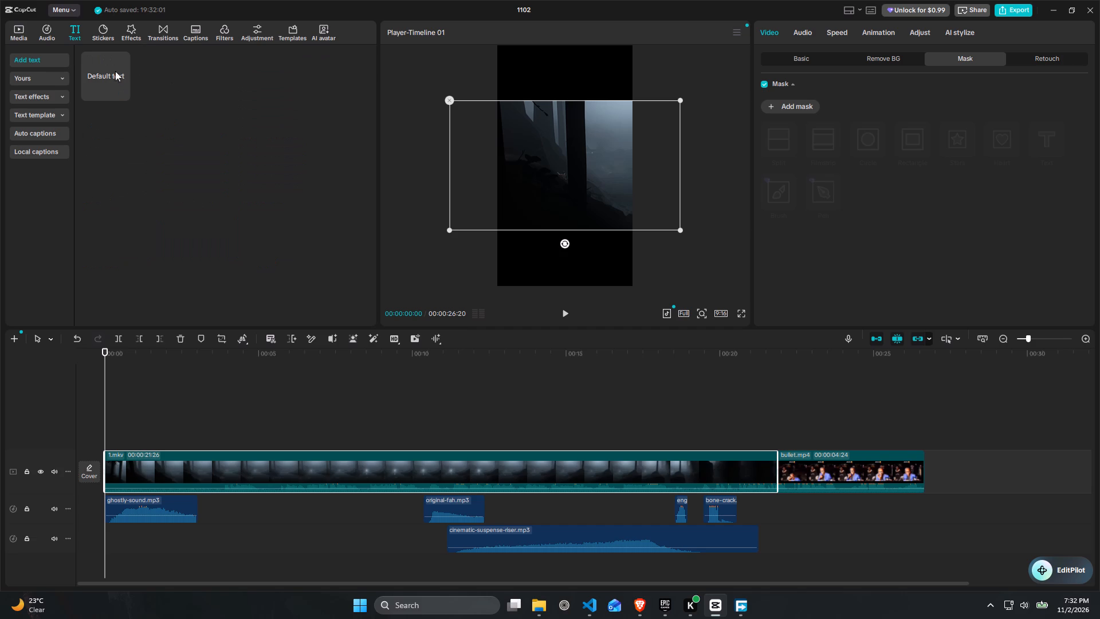
drag(106, 70, 110, 432)
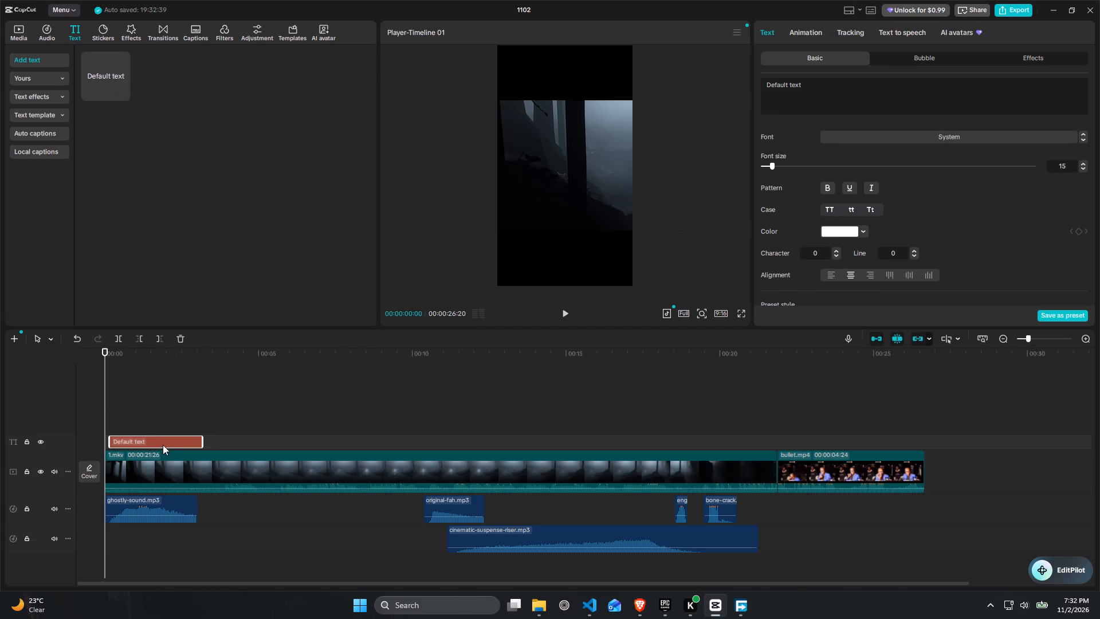
drag(149, 437, 133, 437)
click(135, 440)
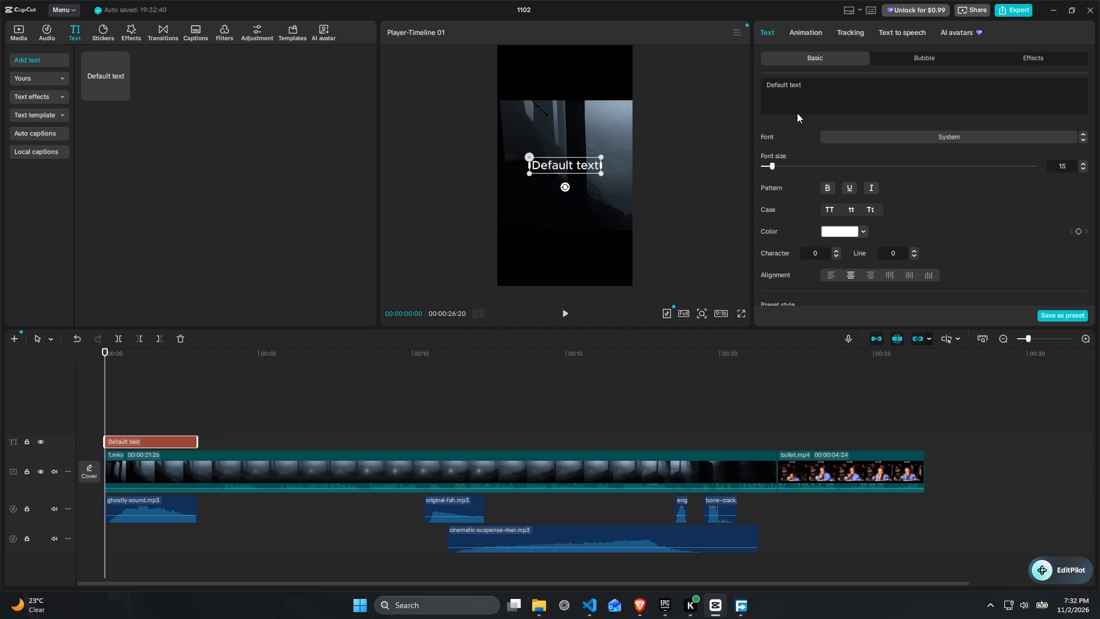
Replace the opening text with "thesedogs are from" and "hell" on two lines, and convert it to uppercase.
drag(809, 85, 732, 83)
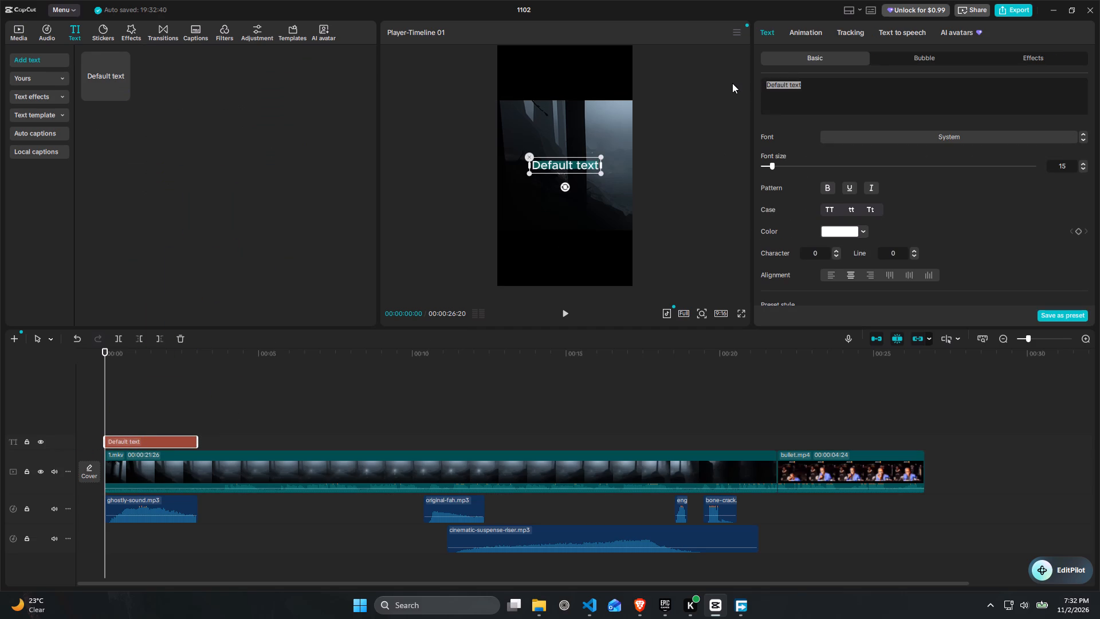
text(these)
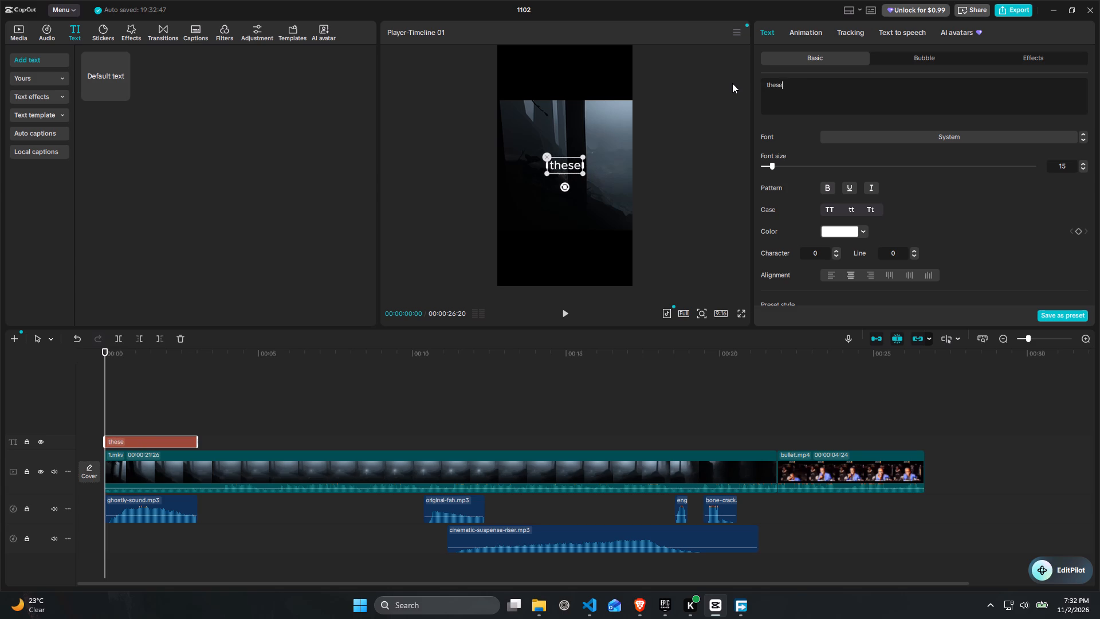
text(dogs)
key(space)
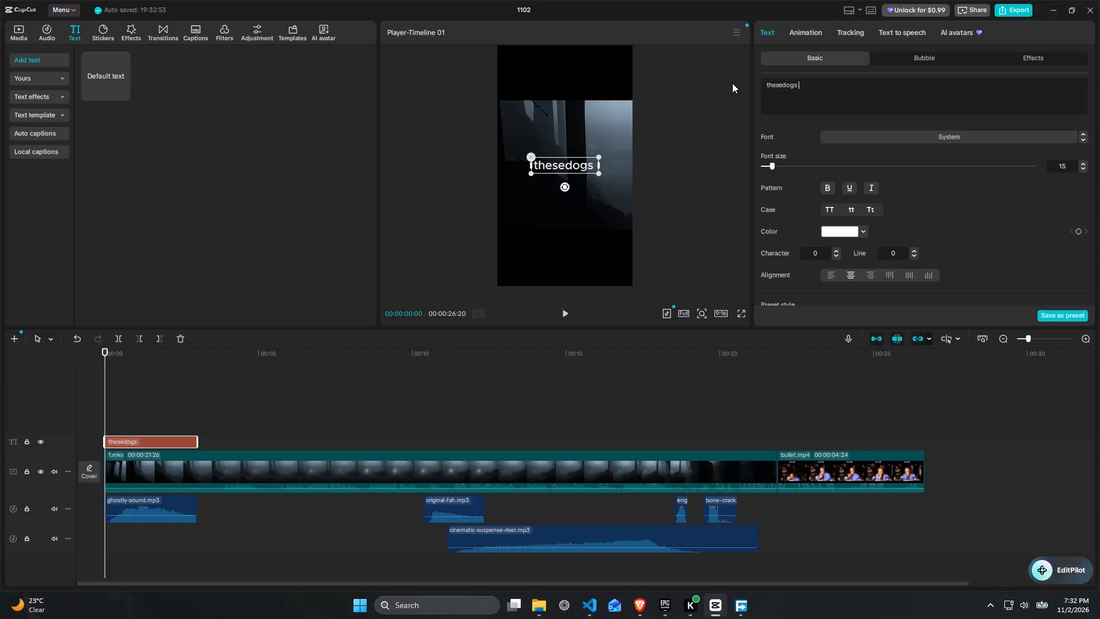
text(are from)
key(space)
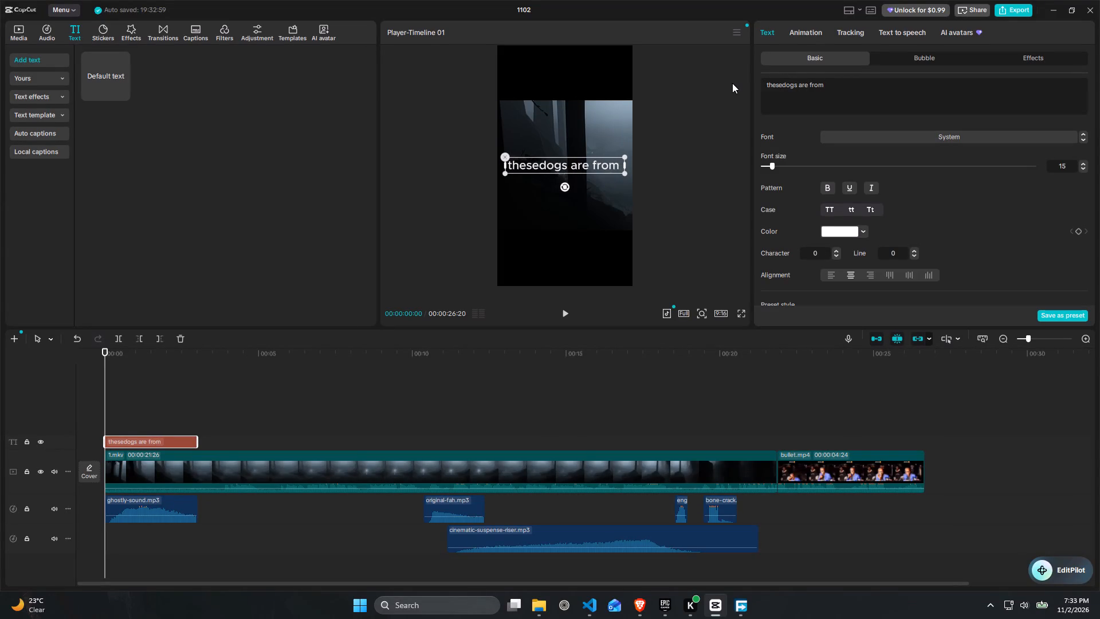
key(Return)
text(hell)
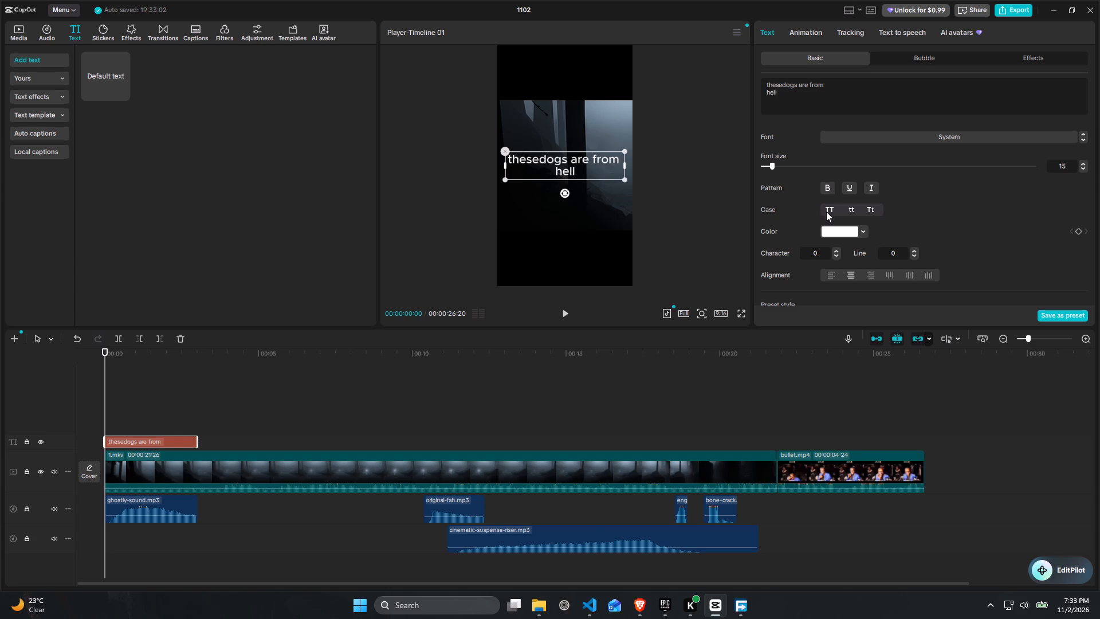
click(830, 208)
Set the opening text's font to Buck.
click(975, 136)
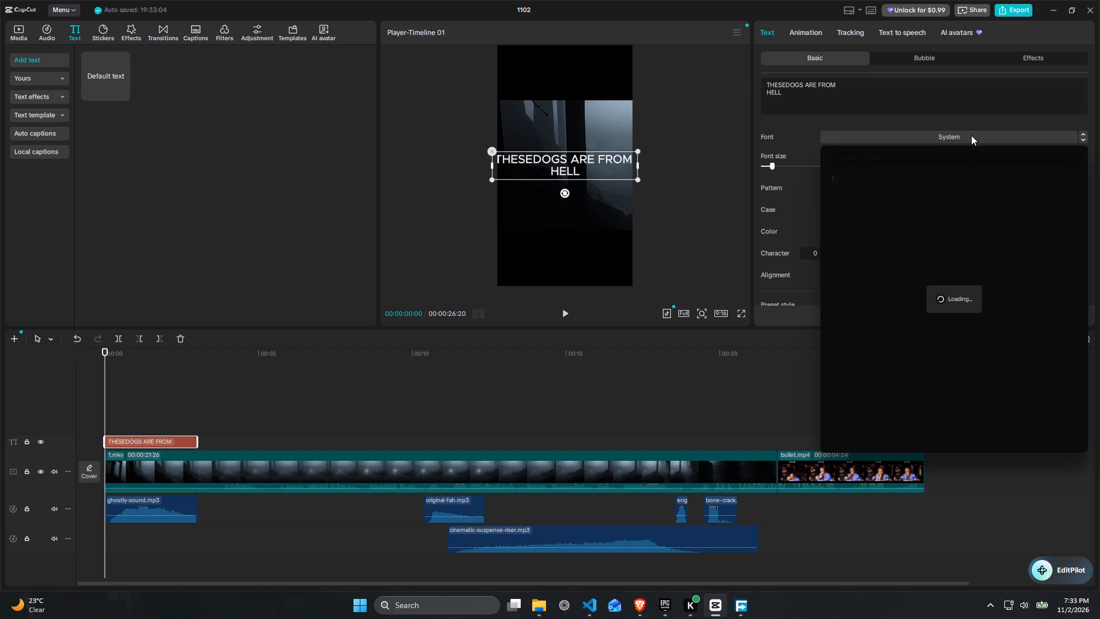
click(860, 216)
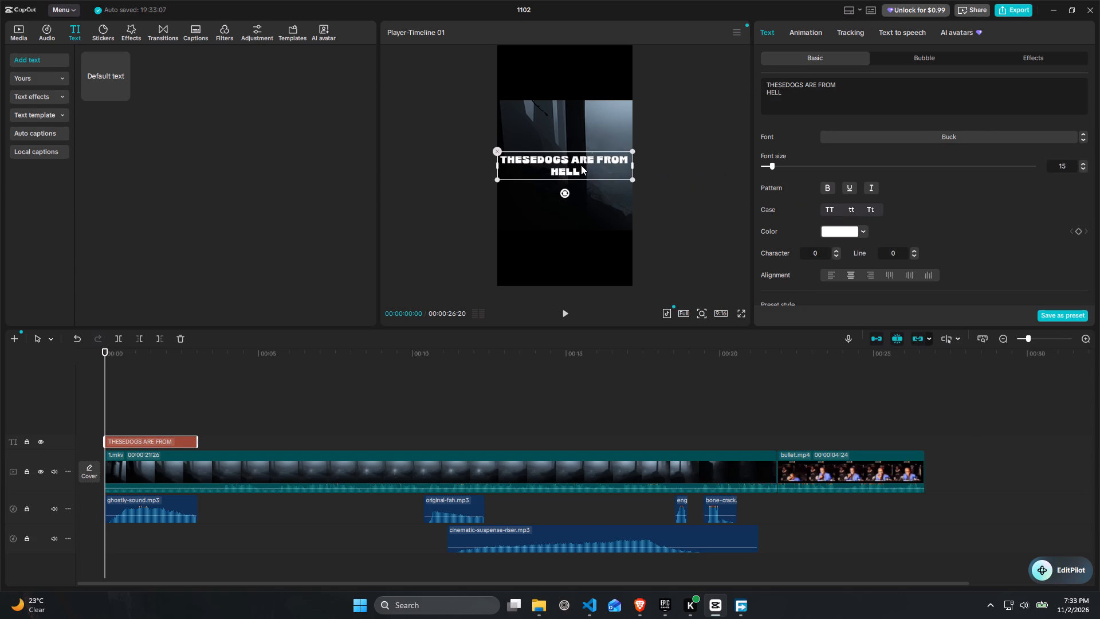
Insert a space between THESE and DOGS in the opening text.
click(539, 159)
click(787, 84)
key(space)
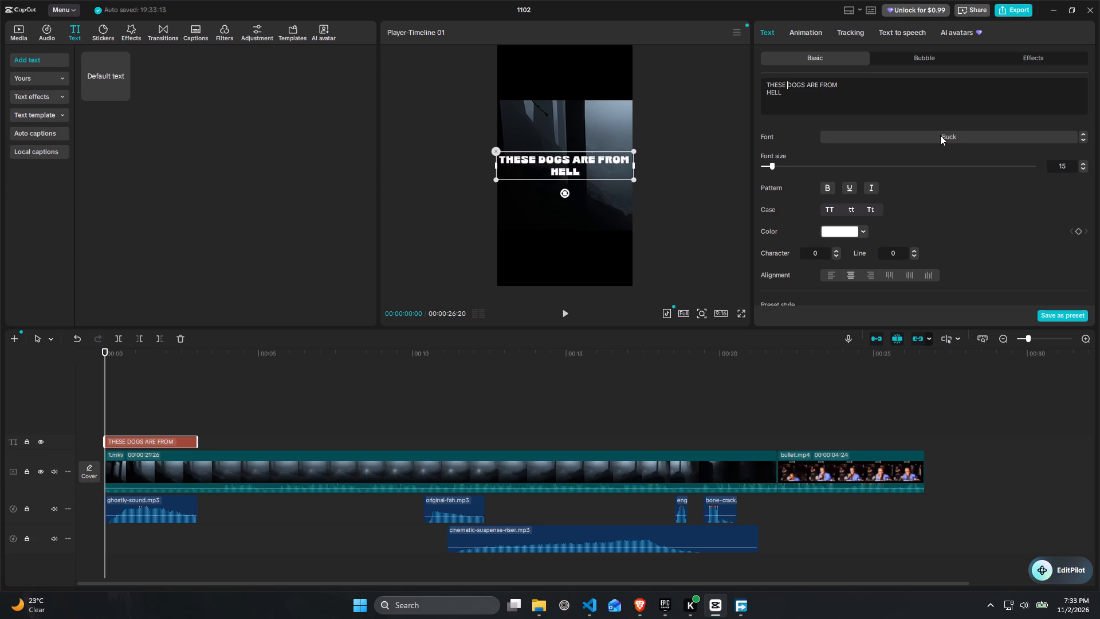
Set the opening text's font to でらすこ and break the line before ARE FROM, giving three lines.
click(940, 135)
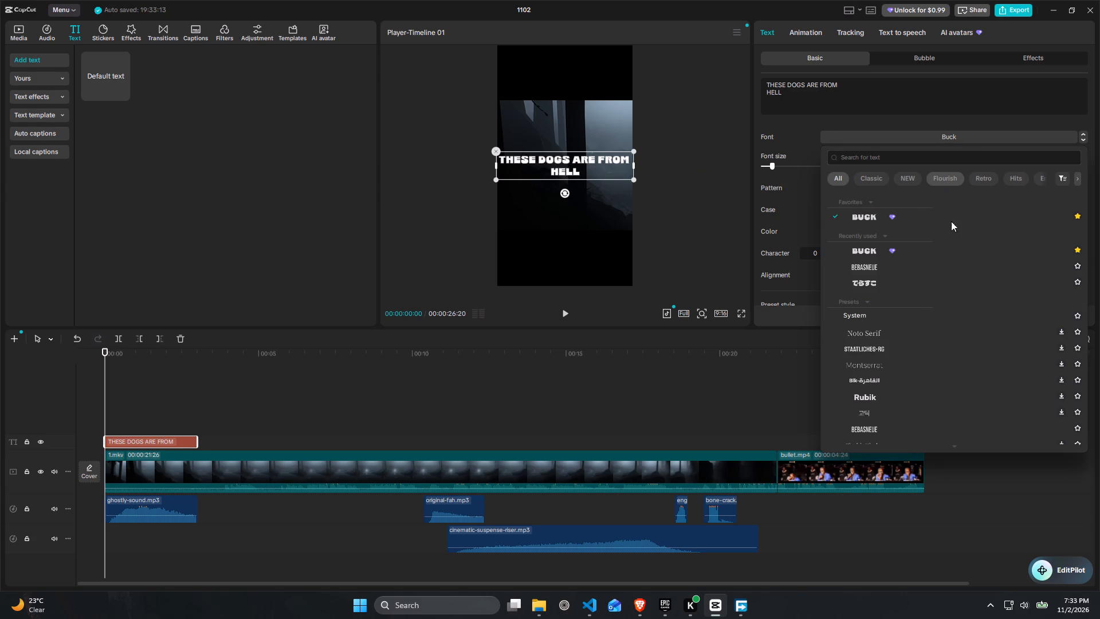
click(879, 282)
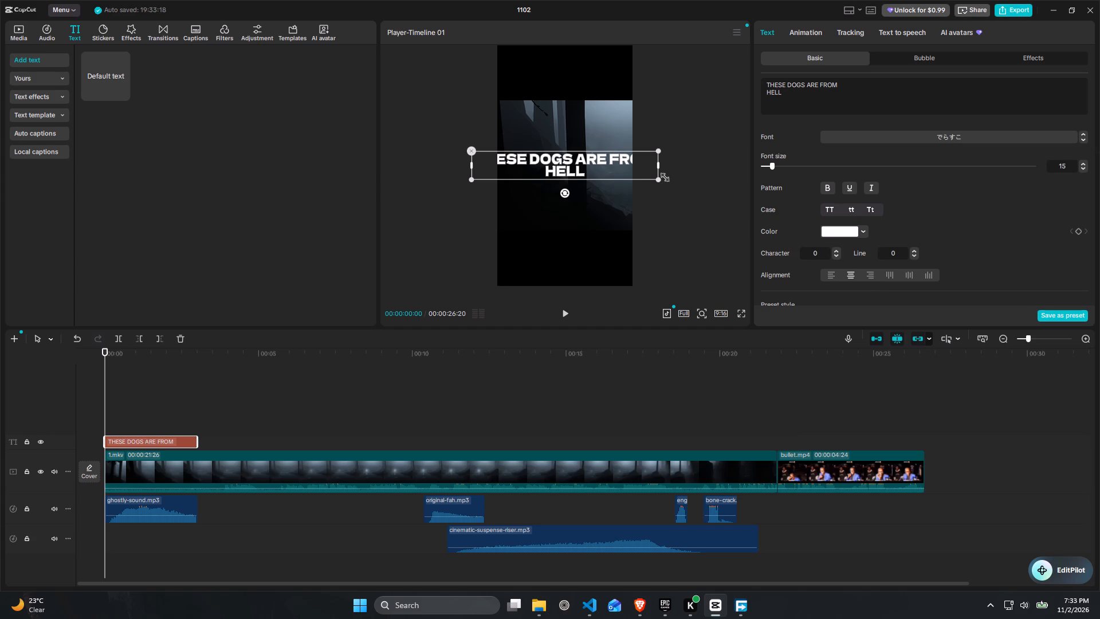
click(807, 84)
key(Return)
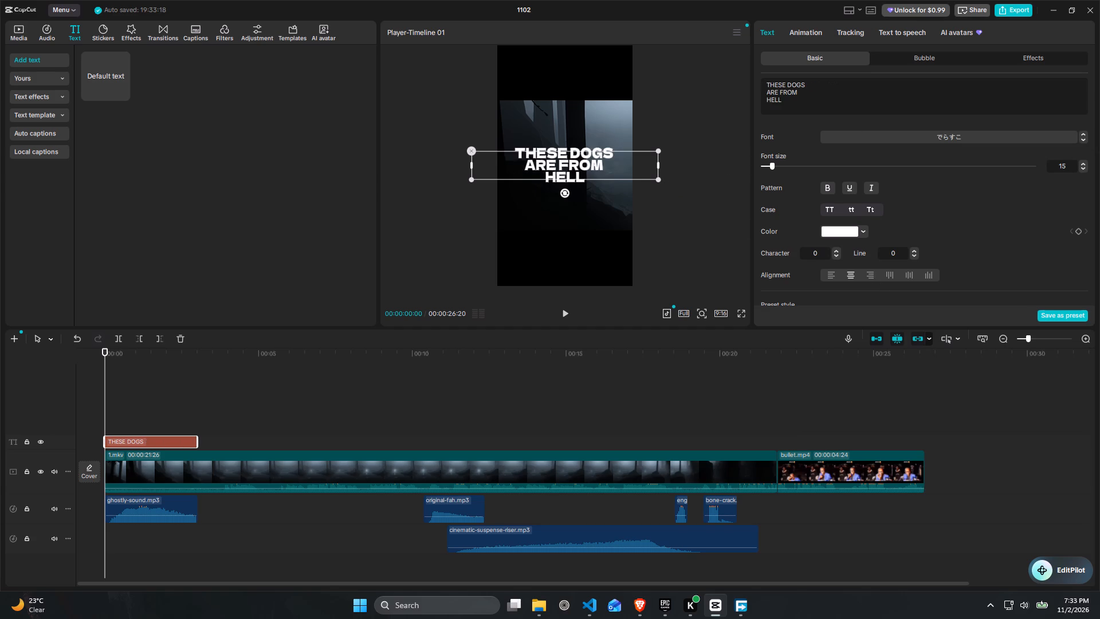
Shrink the opening text to roughly half its size and centre it horizontally at the top edge of the 1.mkv footage.
drag(602, 170, 608, 132)
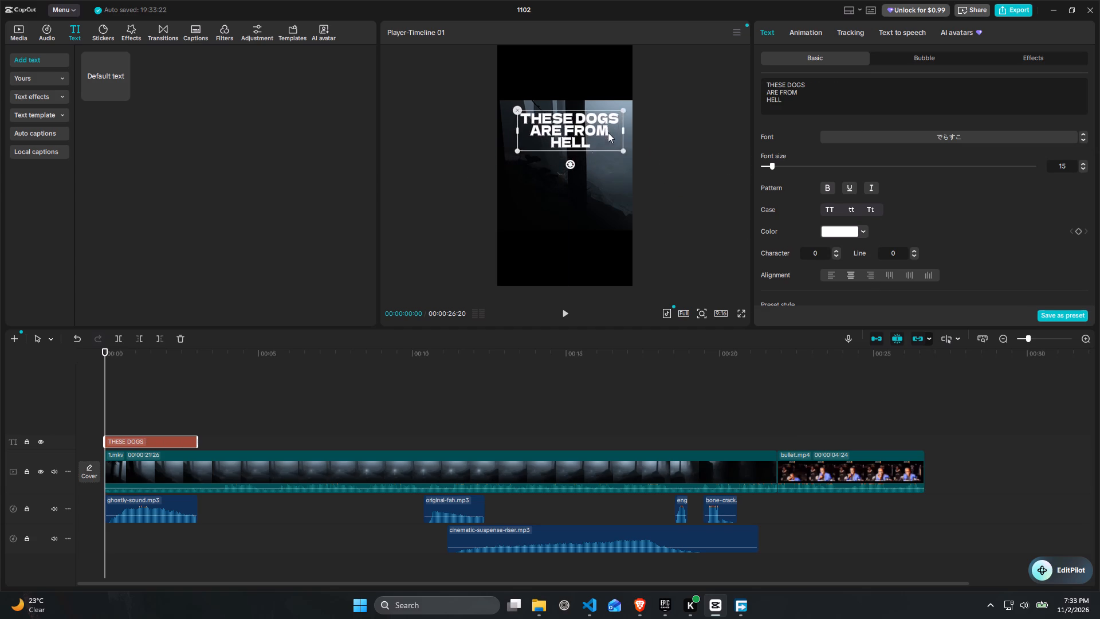
drag(608, 132, 604, 121)
drag(616, 134, 592, 115)
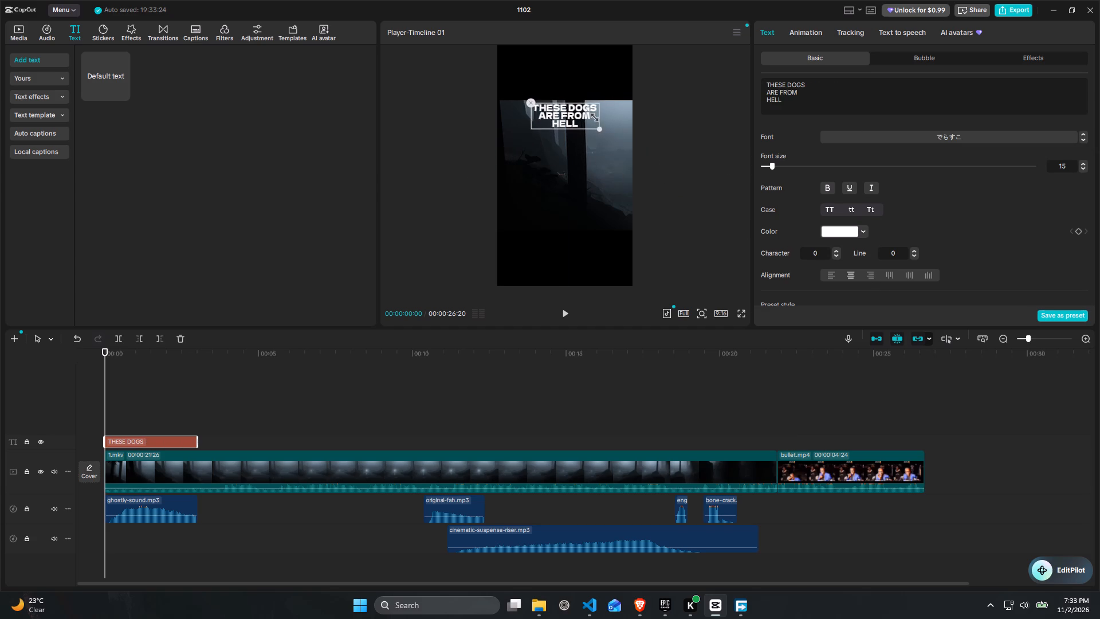
drag(592, 115, 576, 109)
drag(568, 115, 570, 107)
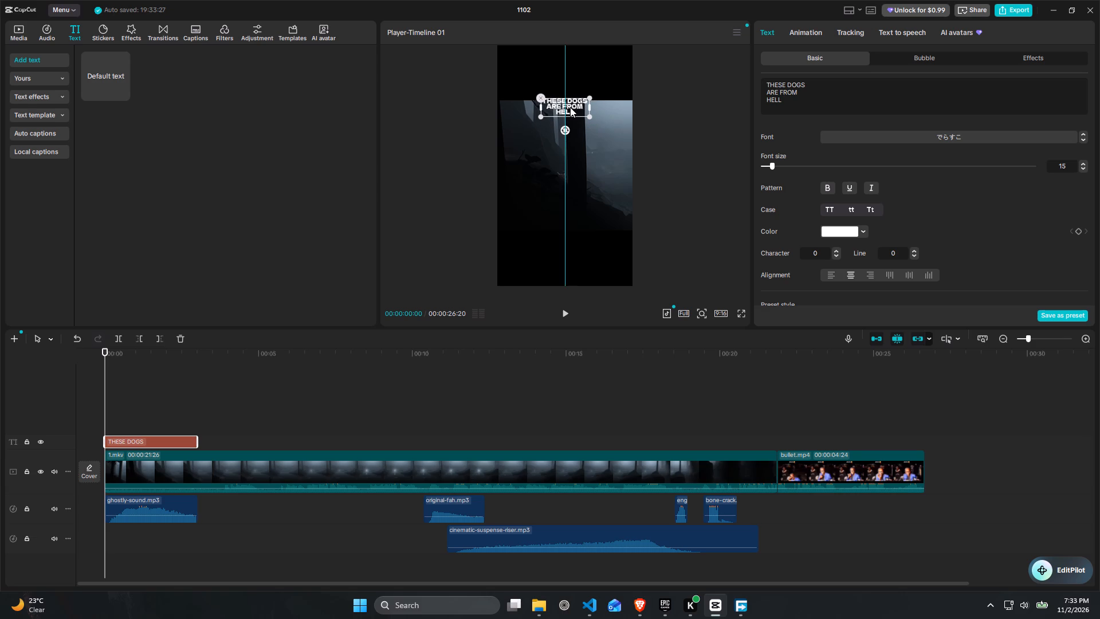
drag(570, 107, 570, 109)
click(586, 256)
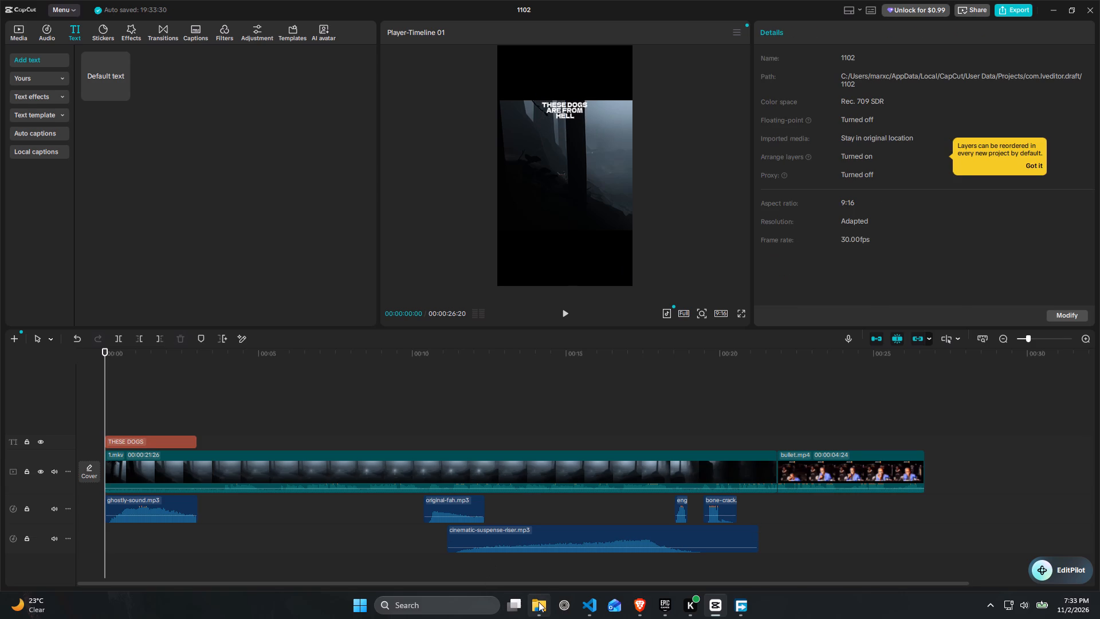
Search Windows for "tik", open TikTok's Microsoft Store page and start installing the app, leaving the store and File Explorer minimised.
click(539, 602)
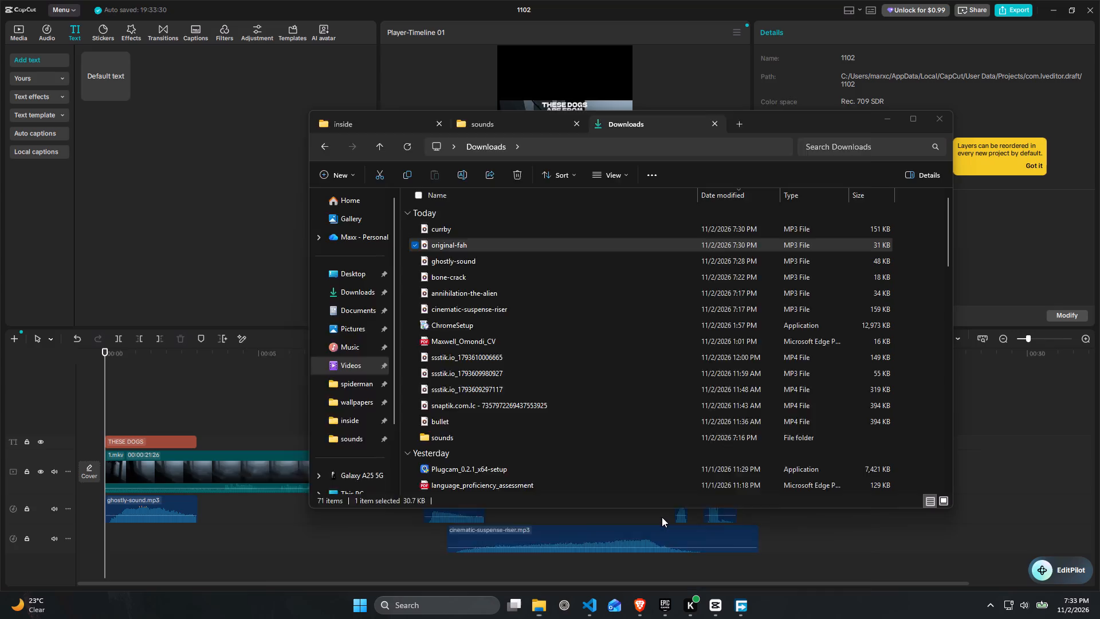
text(tik)
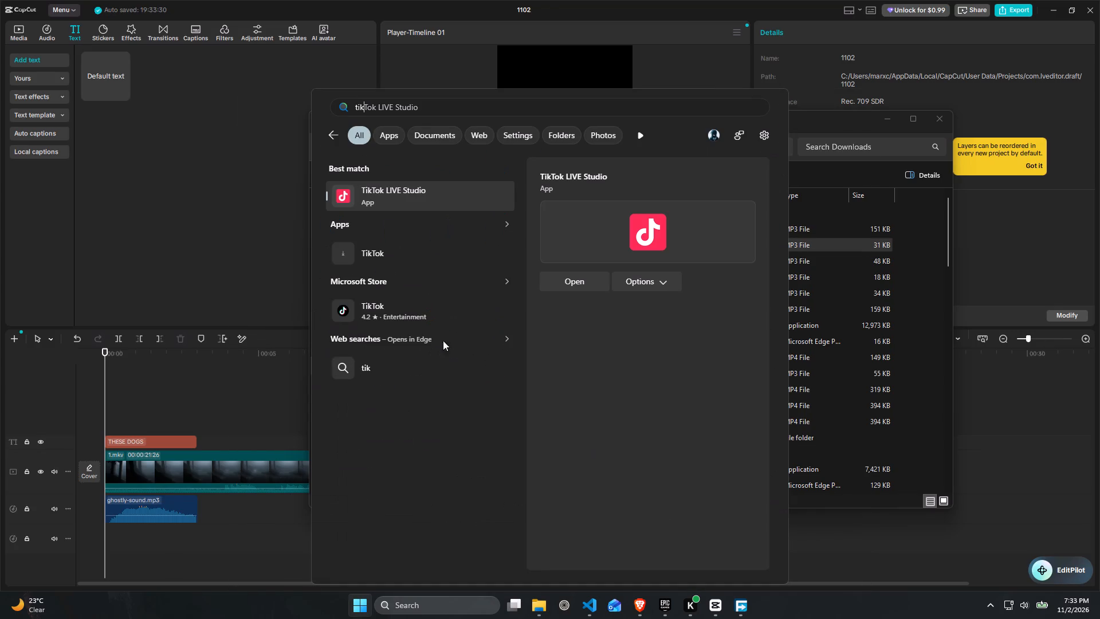
click(422, 308)
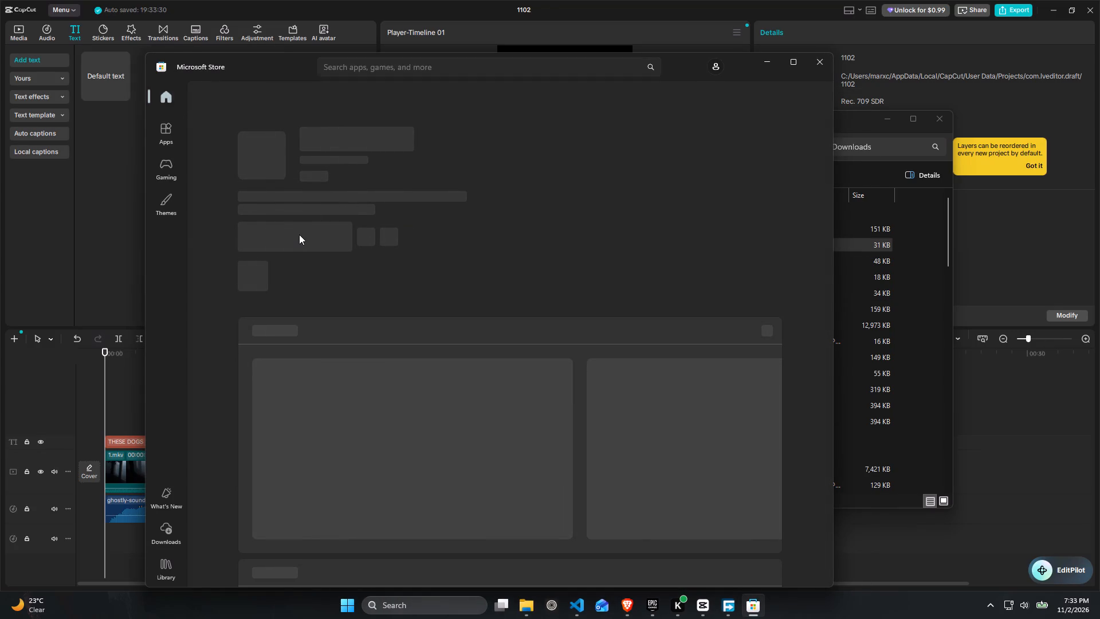
click(298, 263)
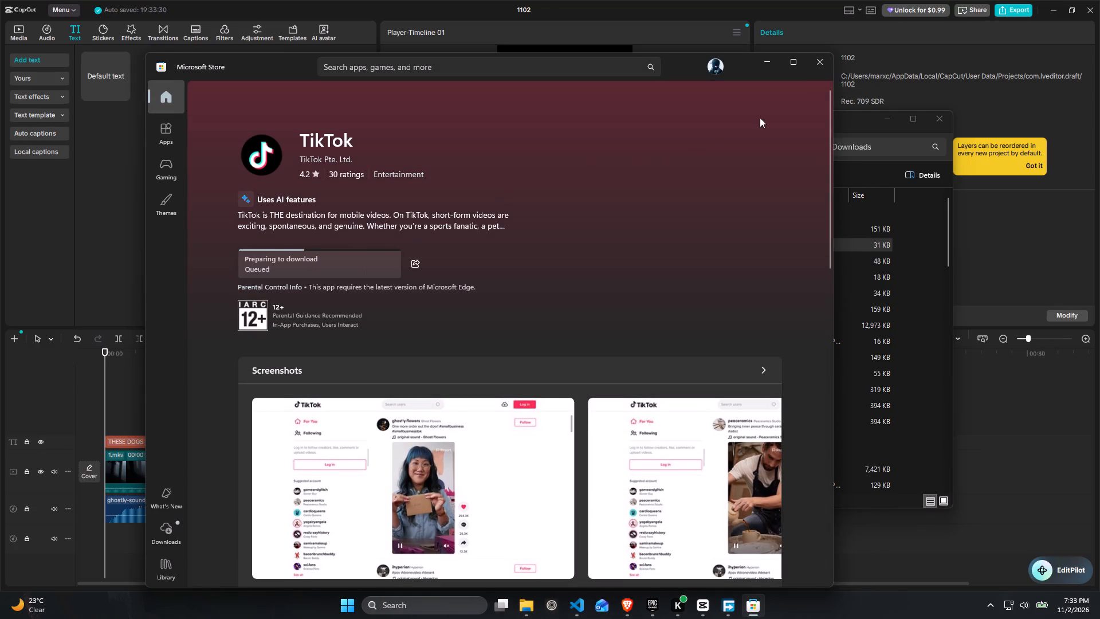
click(780, 65)
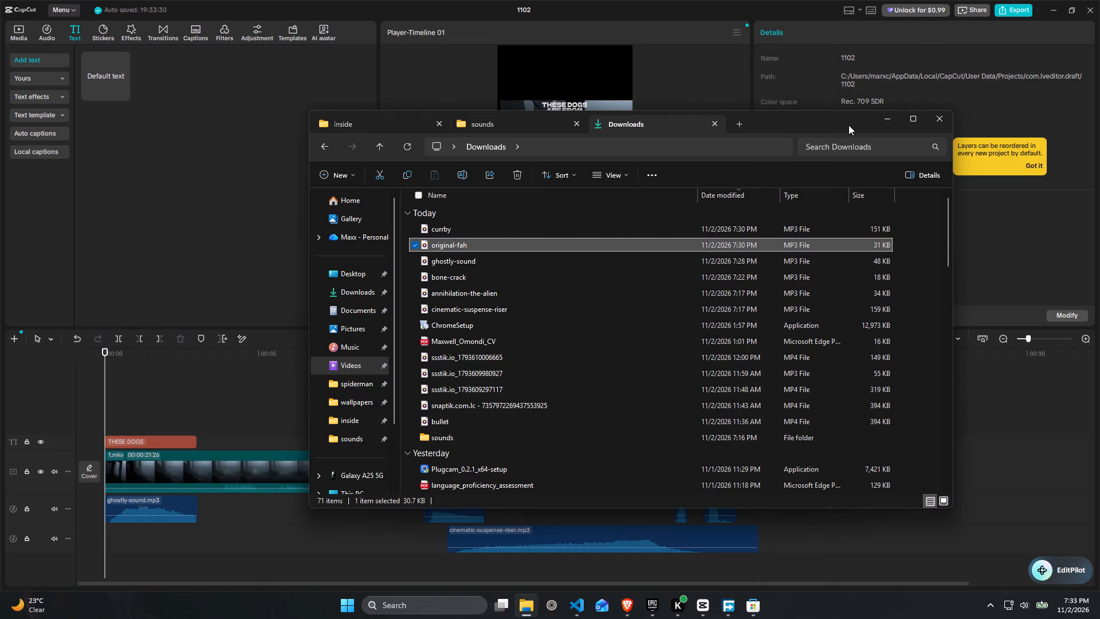
click(890, 118)
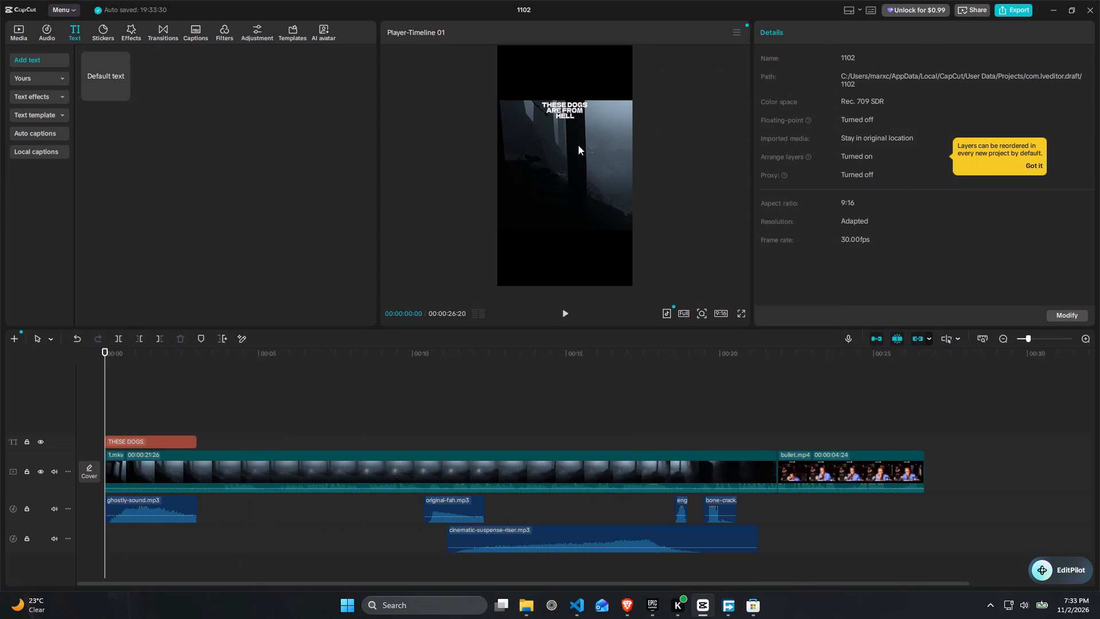
Switch to File Explorer and open the icons folder inside Downloads.
click(532, 605)
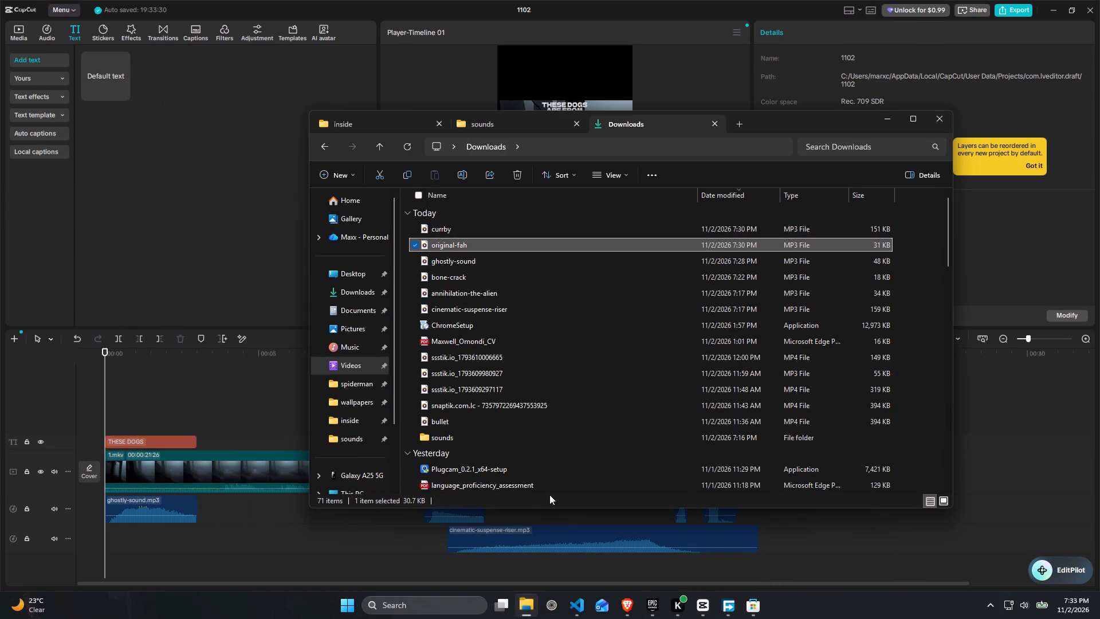
scroll(518, 326, down, 1)
scroll(507, 379, down, 9)
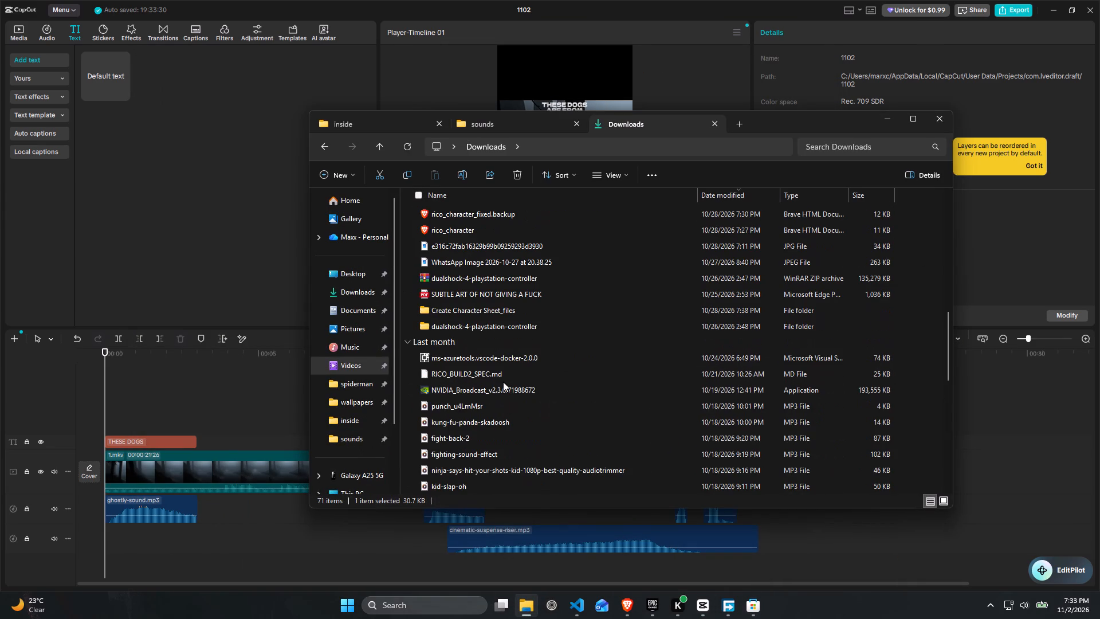
scroll(486, 326, down, 2)
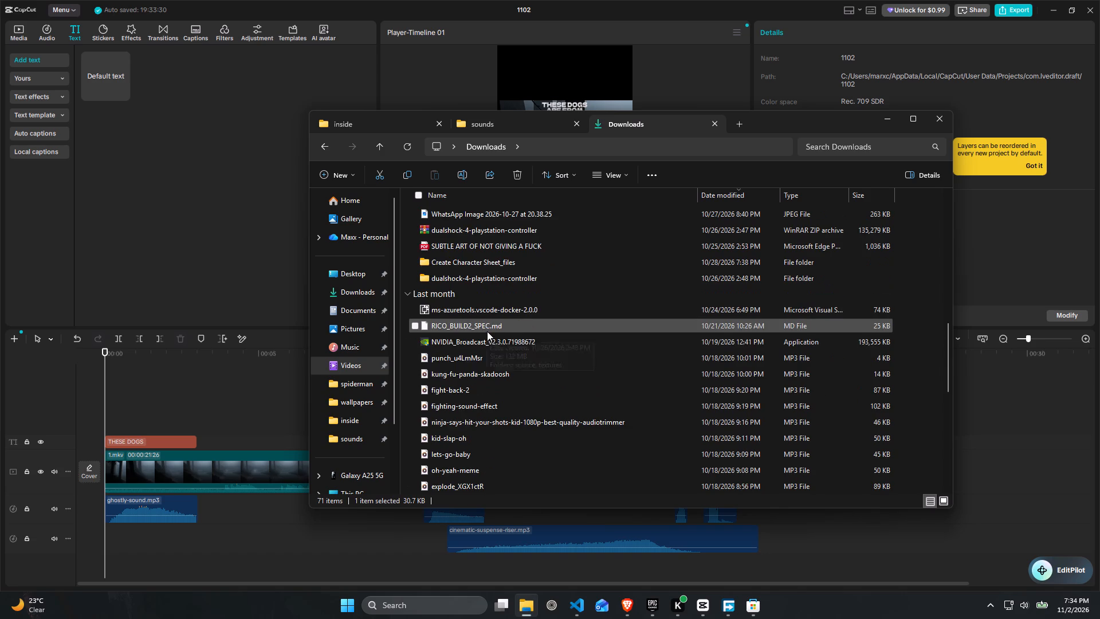
scroll(487, 331, down, 6)
scroll(497, 426, down, 2)
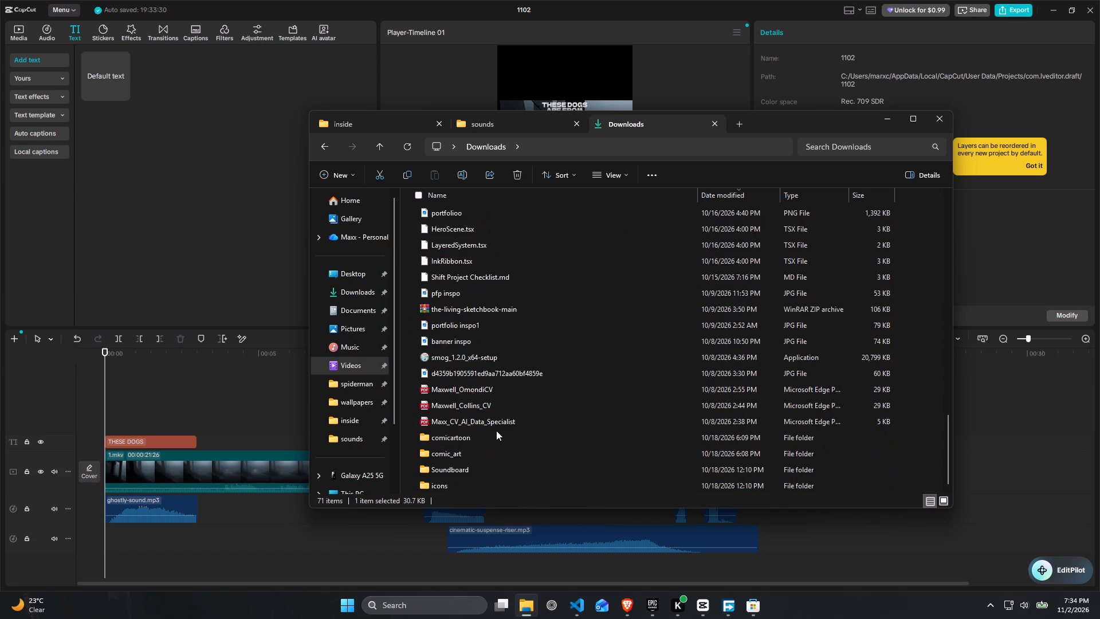
double_click(479, 485)
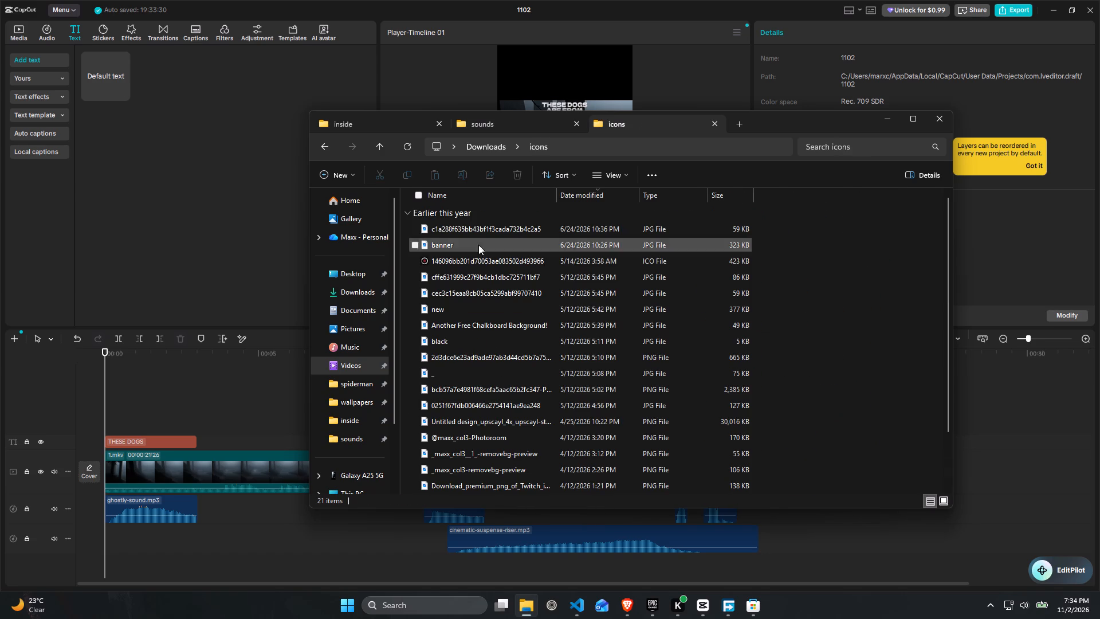
Enlarge the icons folder's thumbnails and import the _maxx_col3__1_-removebg-preview image into the CapCut project's media.
ctrl+scroll(642, 309, up, 13)
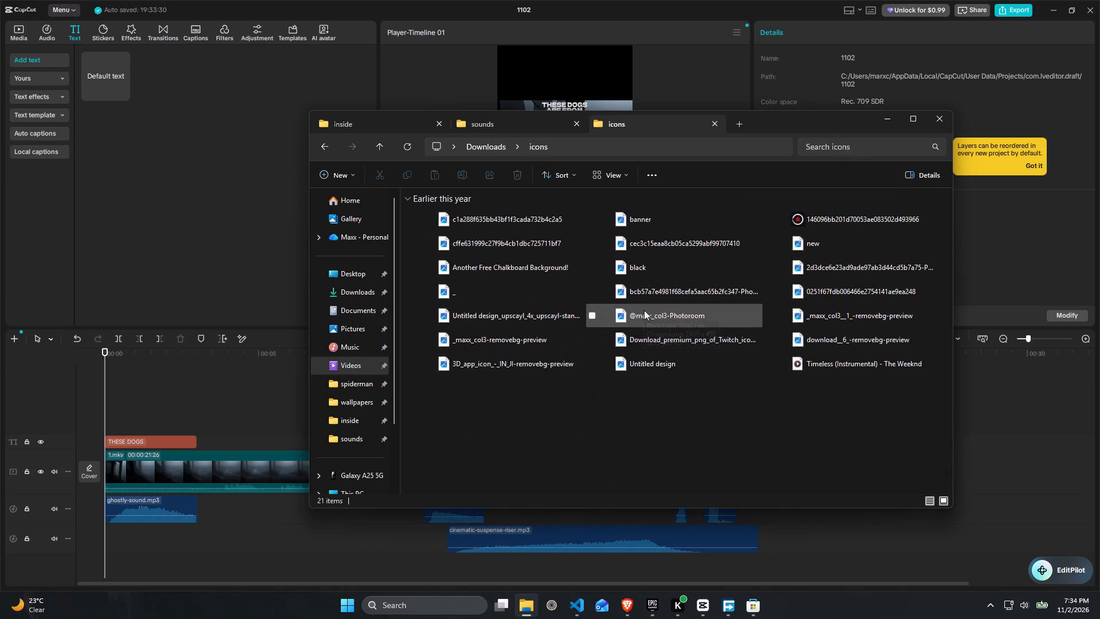
ctrl+scroll(644, 310, up, 13)
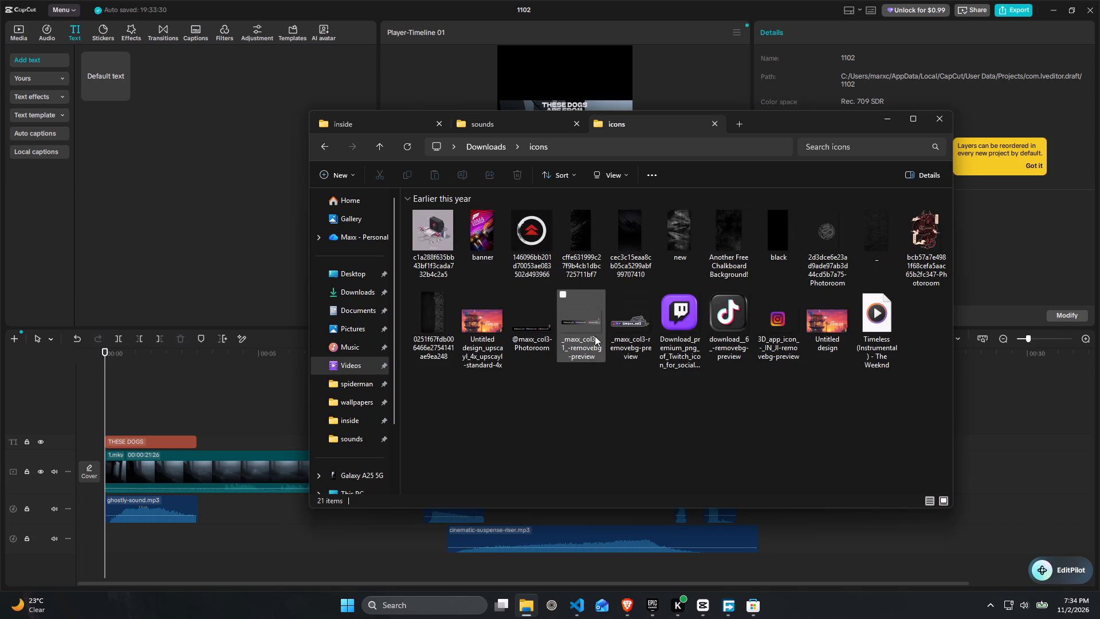
ctrl+scroll(552, 334, up, 6)
ctrl+scroll(618, 344, up, 2)
scroll(669, 325, down, 10)
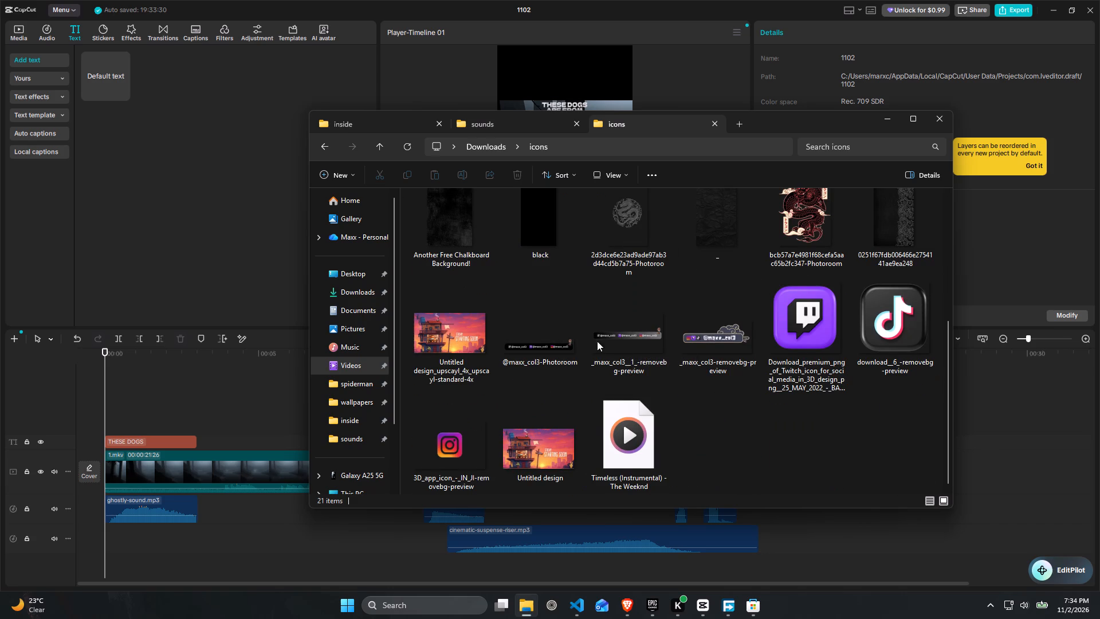
drag(624, 339, 213, 247)
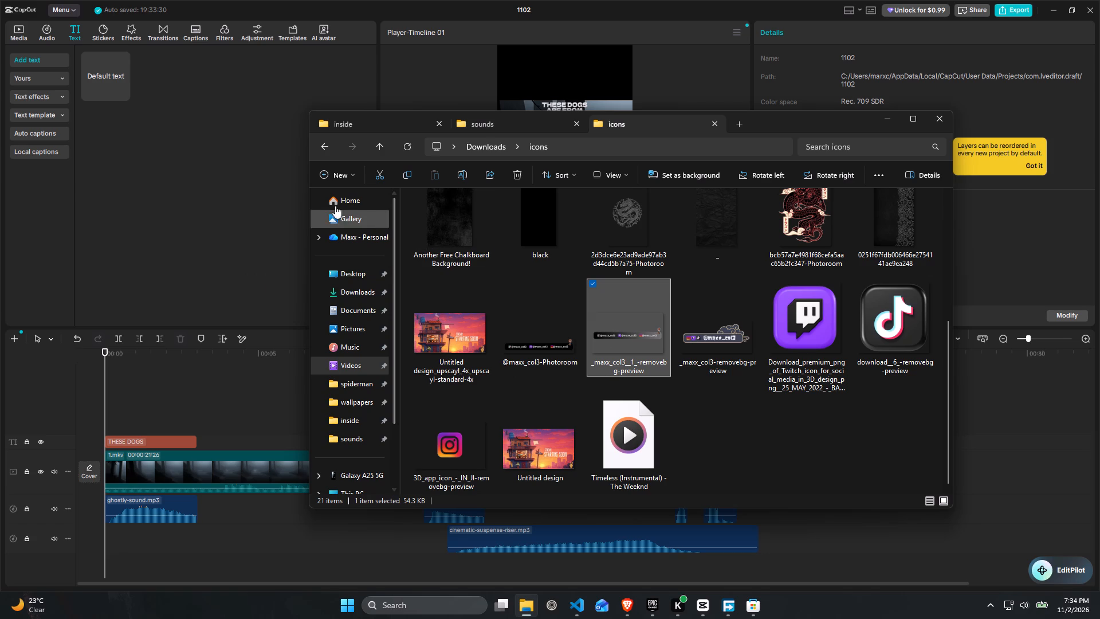
click(15, 32)
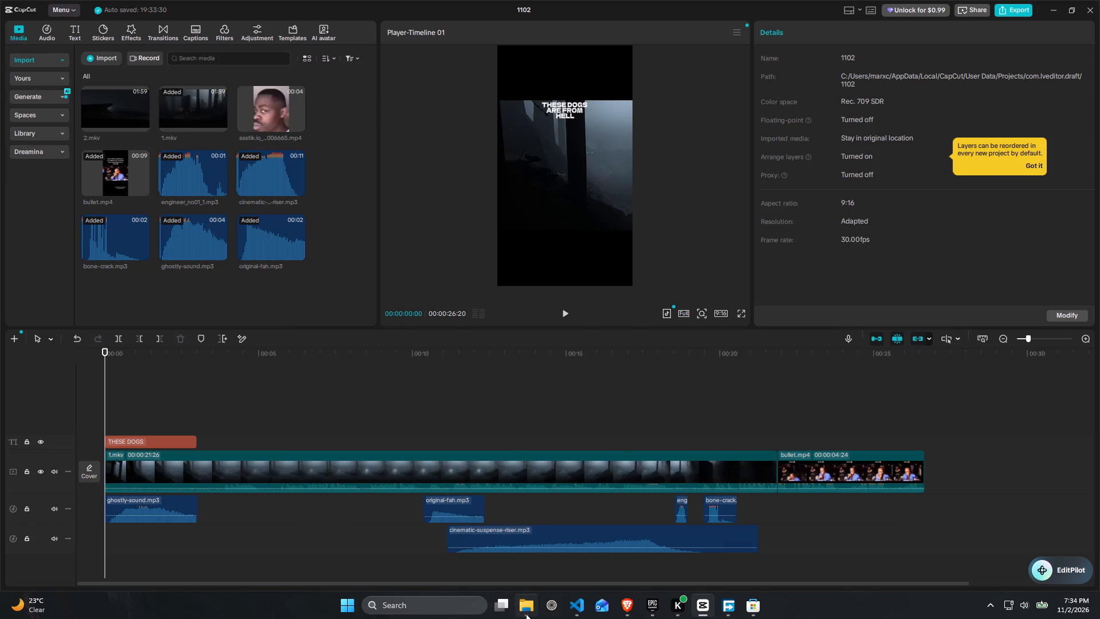
click(522, 613)
drag(638, 326, 219, 280)
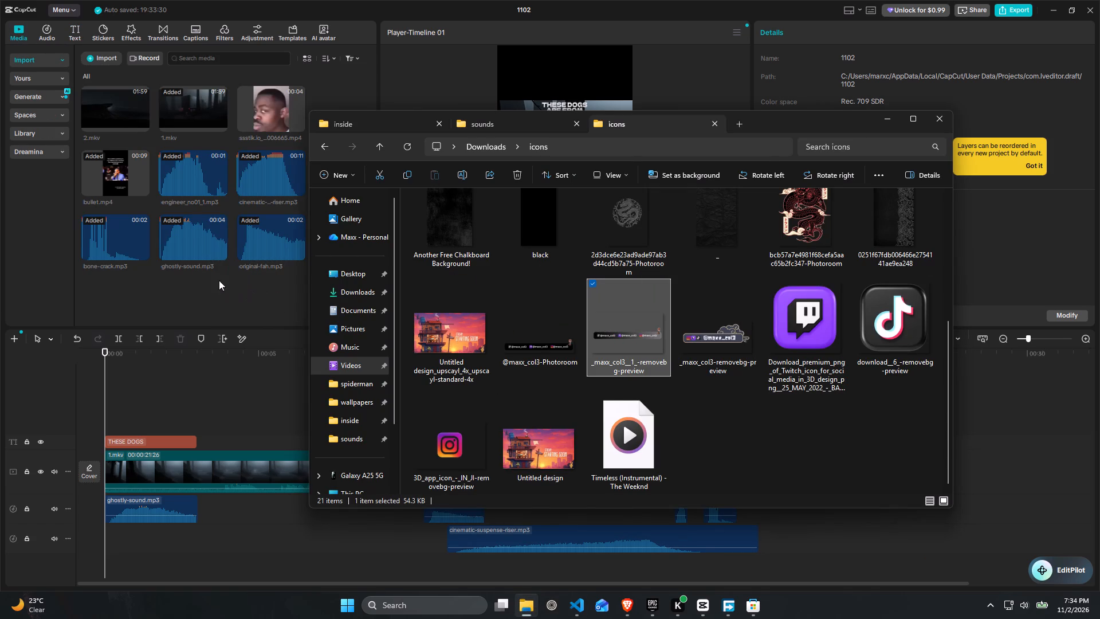
Place the _maxx_col3__1_-removebg-preview image on a track above 1.mkv at the timeline start and extend it to 1.mkv's end.
drag(99, 281, 168, 342)
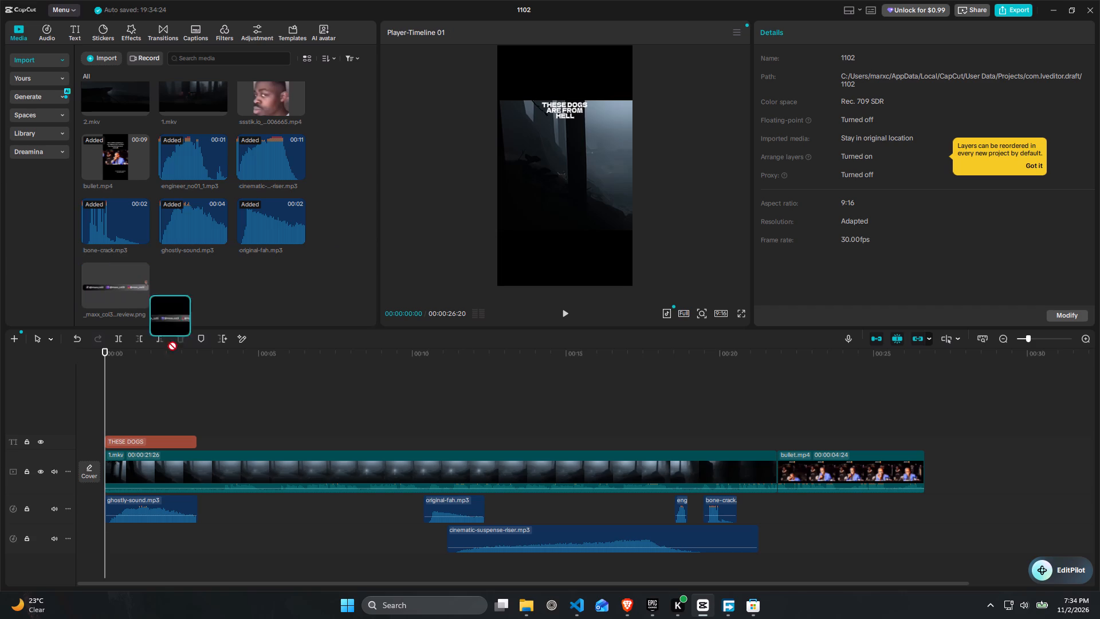
drag(168, 342, 102, 421)
drag(194, 417, 184, 456)
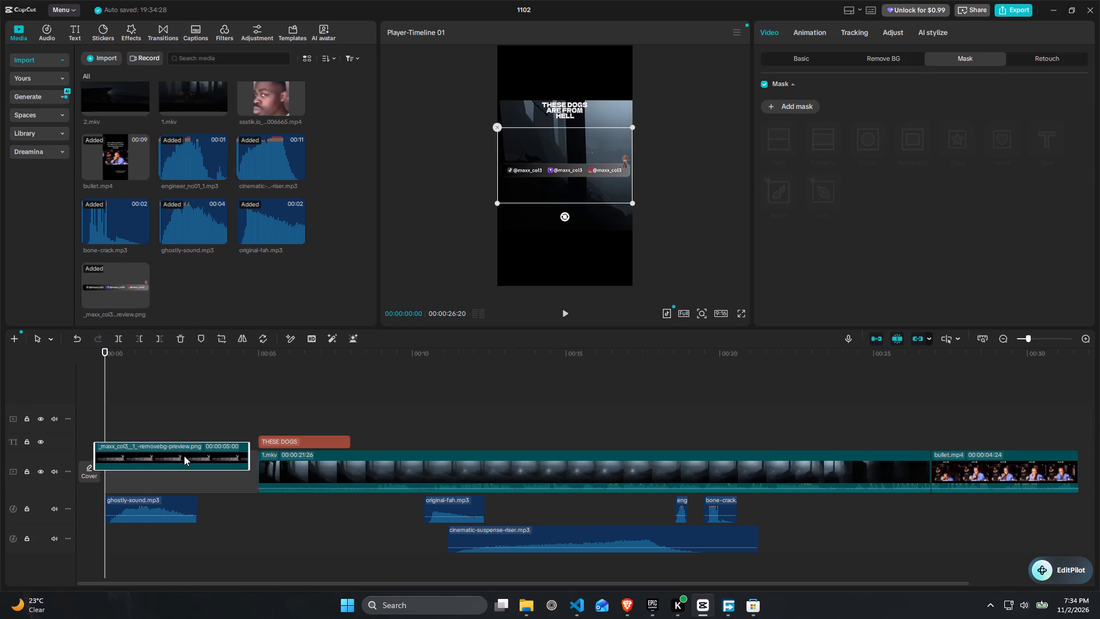
drag(184, 456, 183, 449)
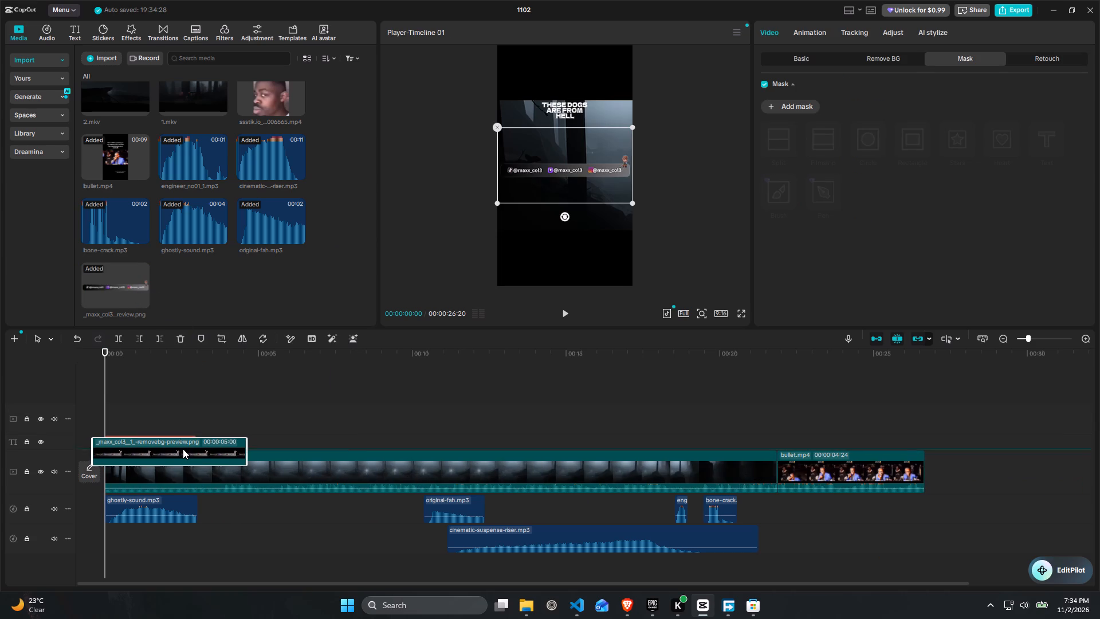
drag(183, 449, 184, 450)
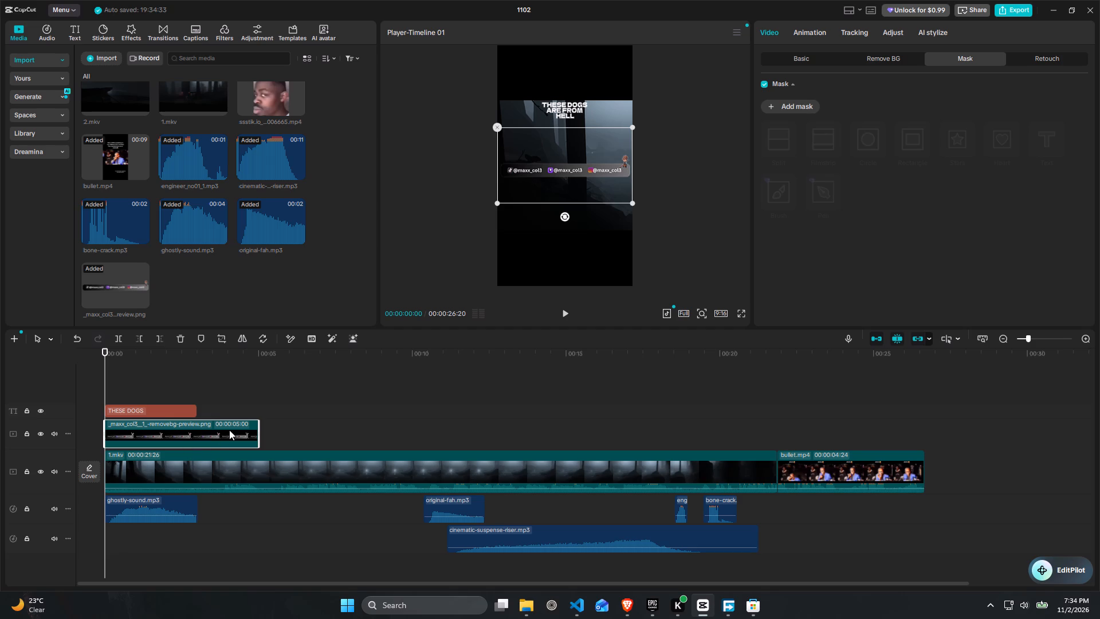
drag(259, 434, 770, 468)
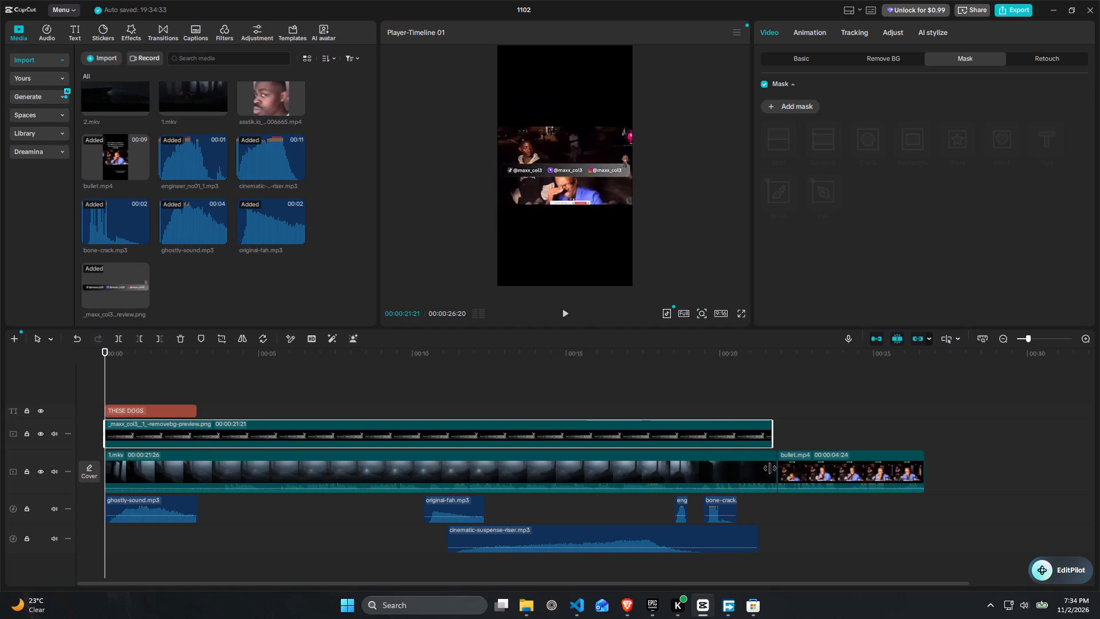
drag(770, 468, 772, 469)
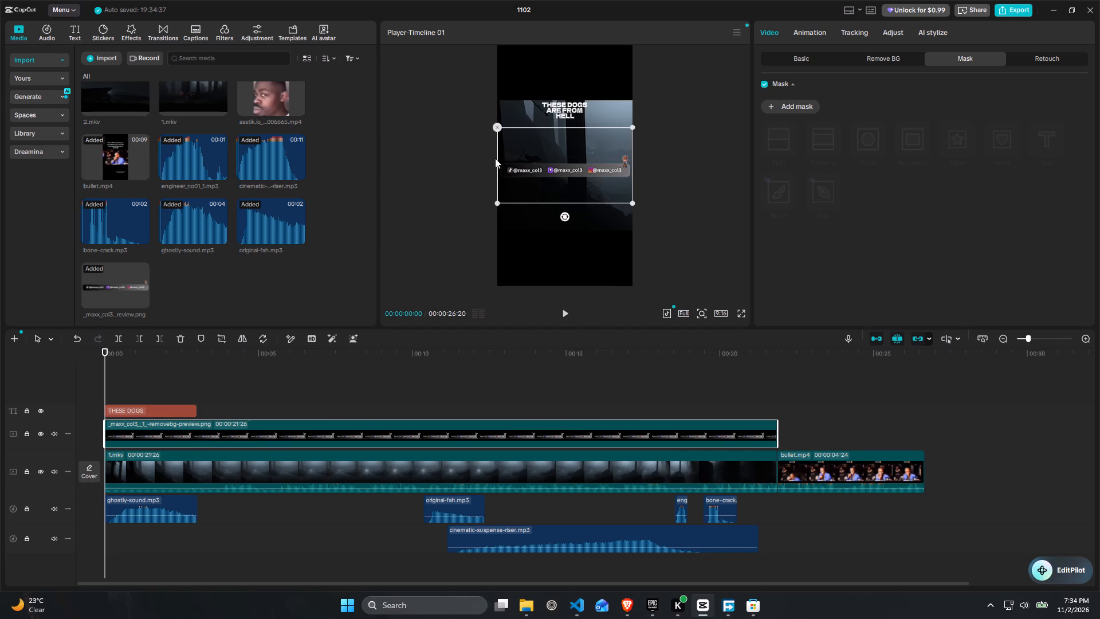
Shrink the social-handles banner to a little over half its size and position it at the bottom edge of the 1.mkv footage, checking it full screen.
drag(631, 206, 583, 188)
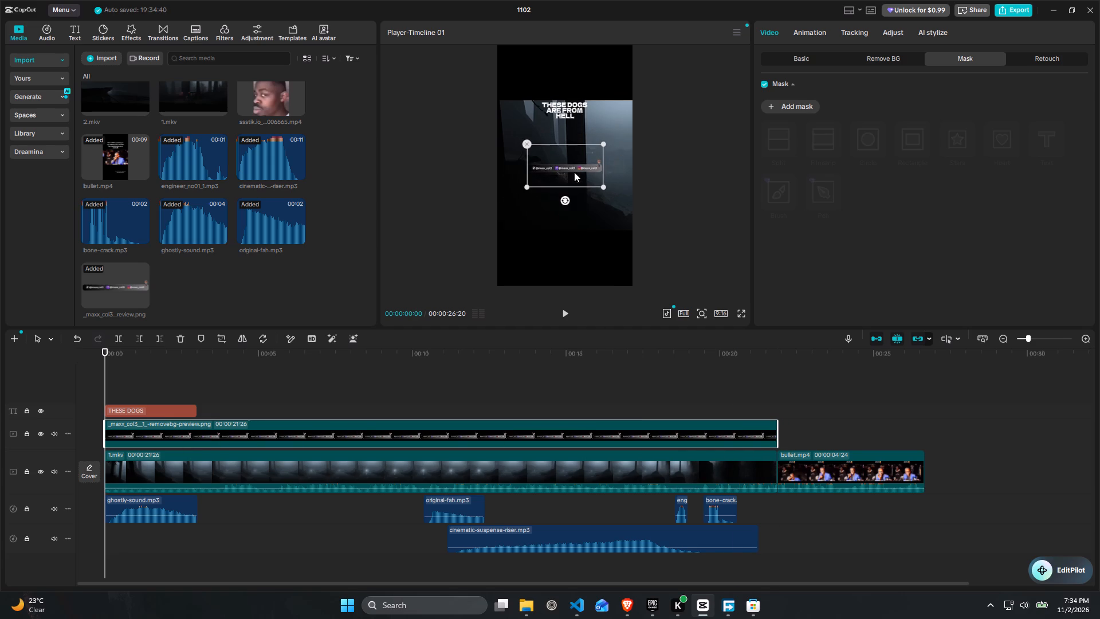
drag(571, 161, 571, 217)
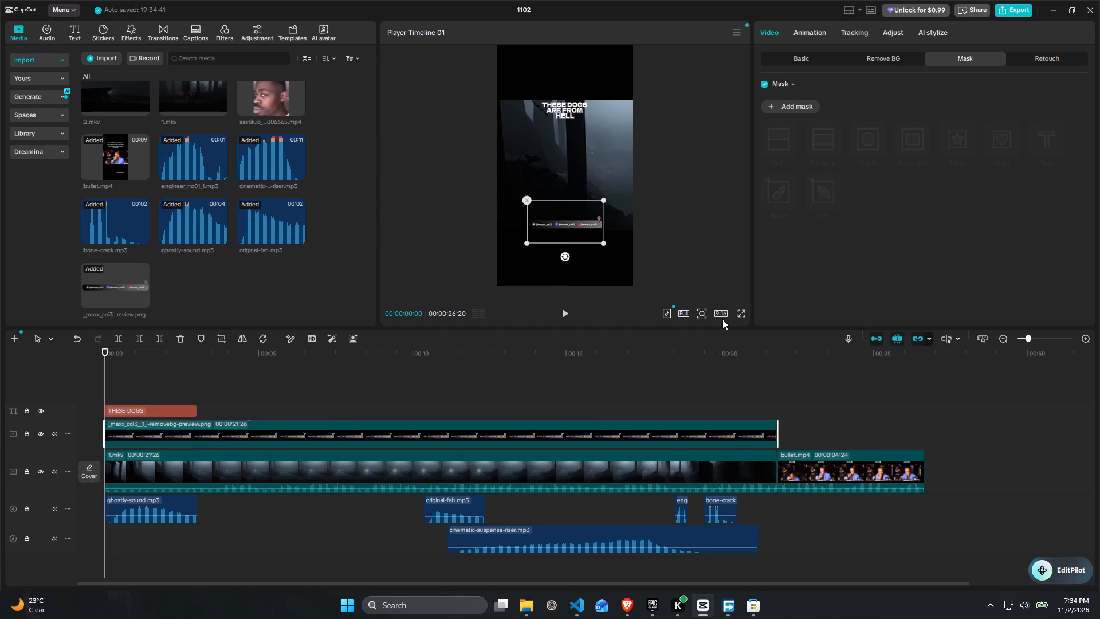
click(740, 316)
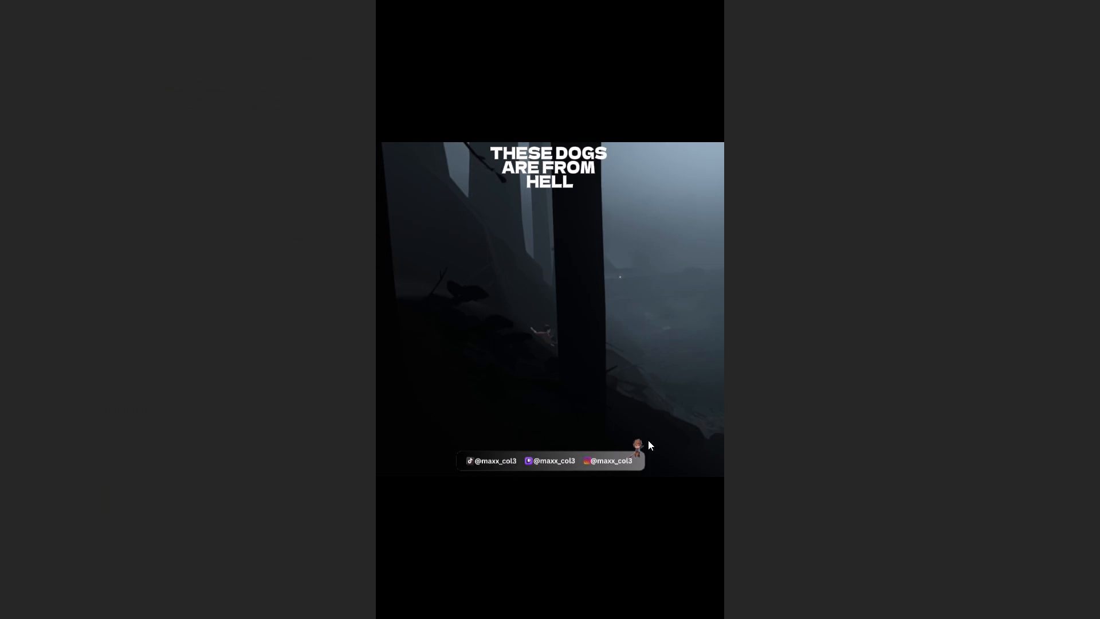
click(592, 463)
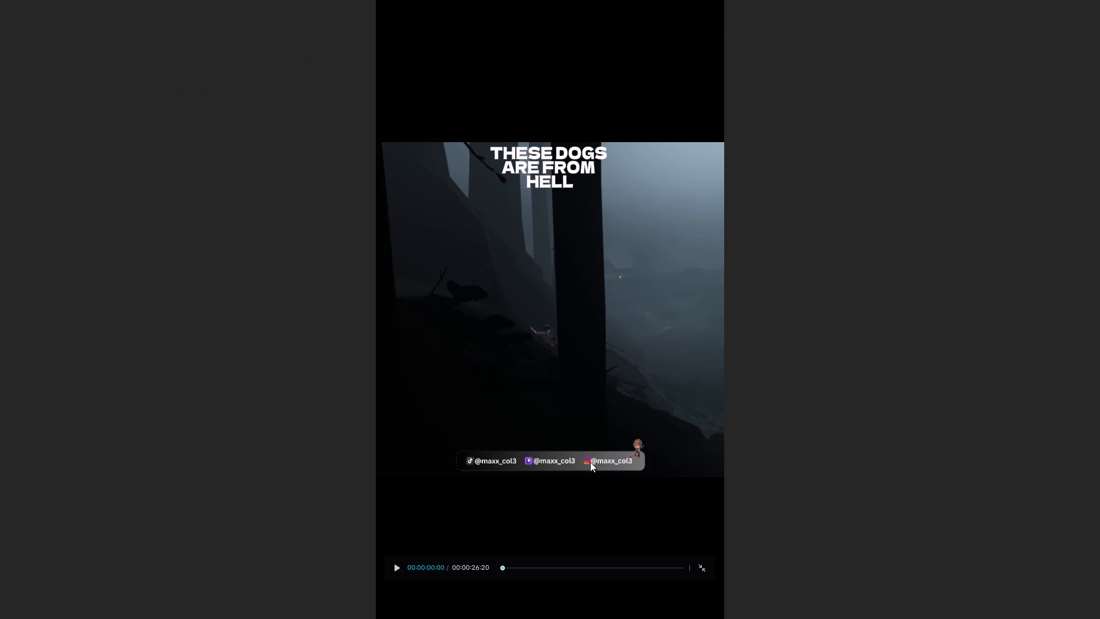
key(Escape)
click(573, 222)
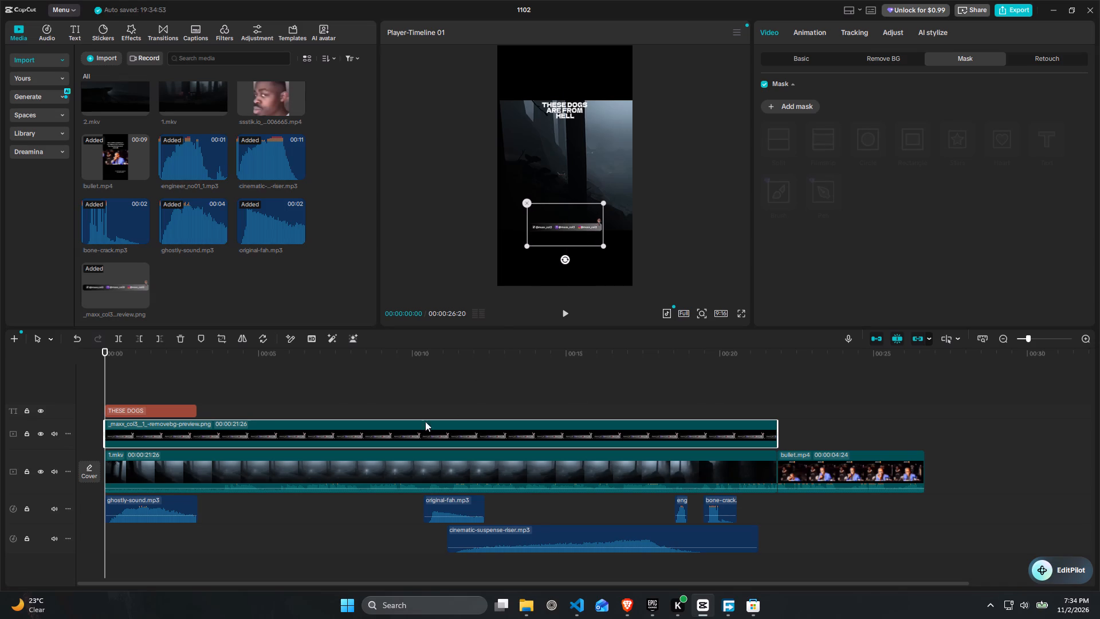
Extend the THESE DOGS text clip so it ends together with 1.mkv, where bullet.mp4 begins.
key(space)
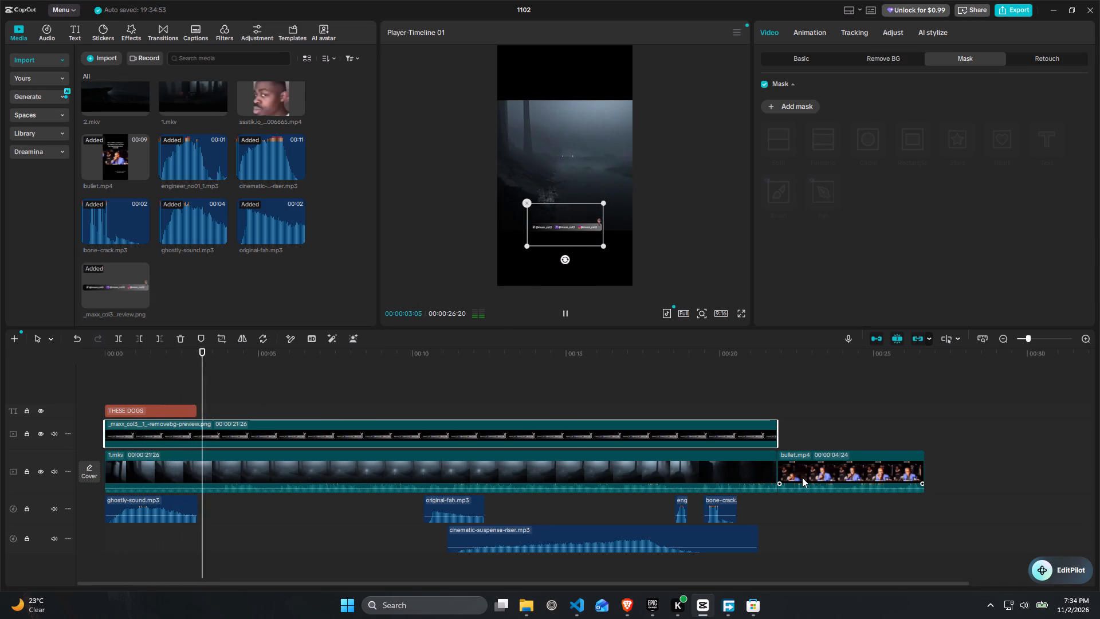
key(space)
click(191, 410)
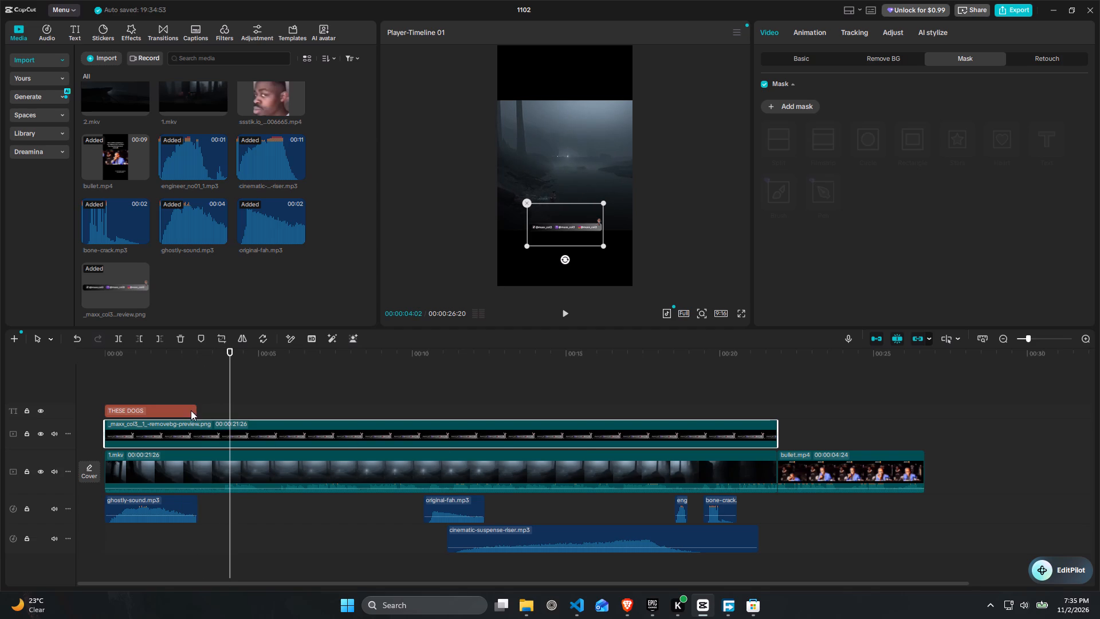
drag(197, 410, 866, 435)
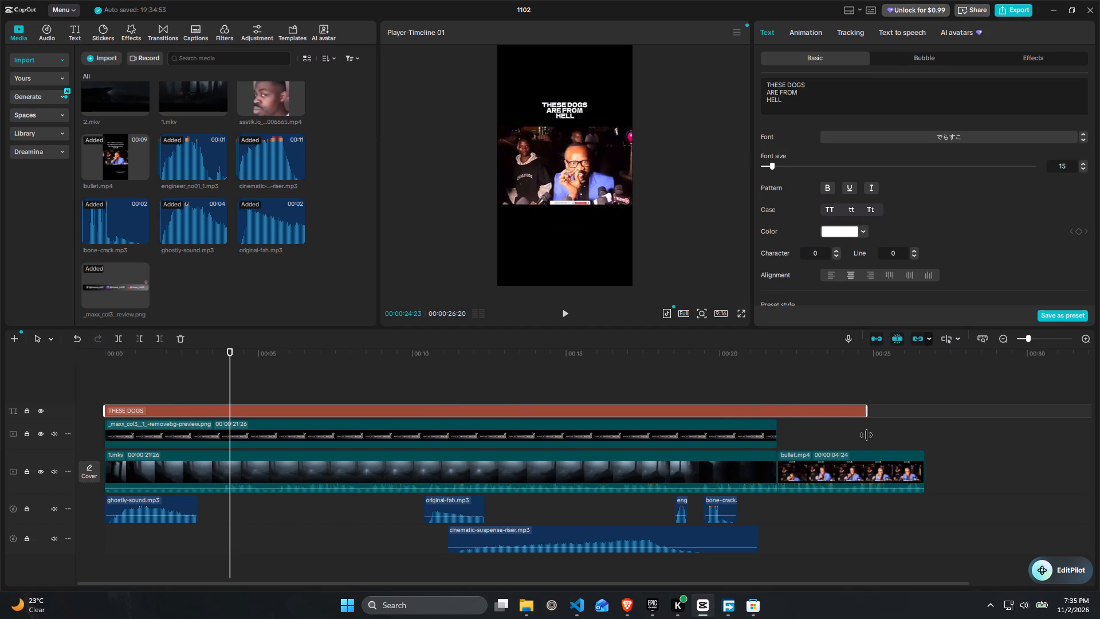
drag(866, 435, 775, 434)
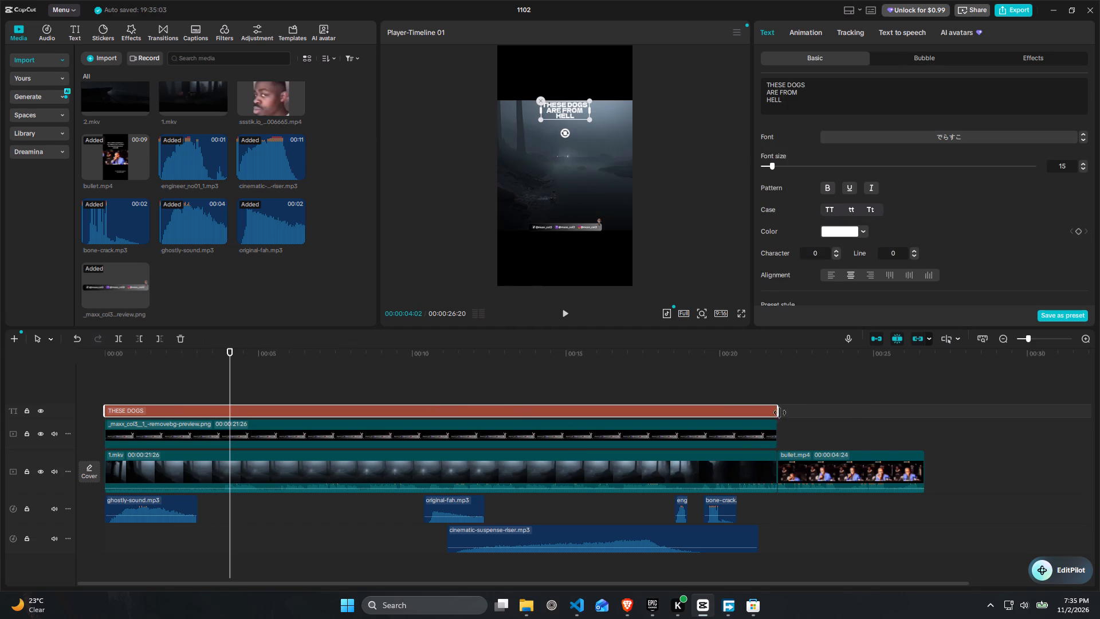
click(776, 412)
Play the edit from the start in full screen into bullet.mp4 and check where the text and banner clips end.
drag(109, 353, 93, 354)
key(space)
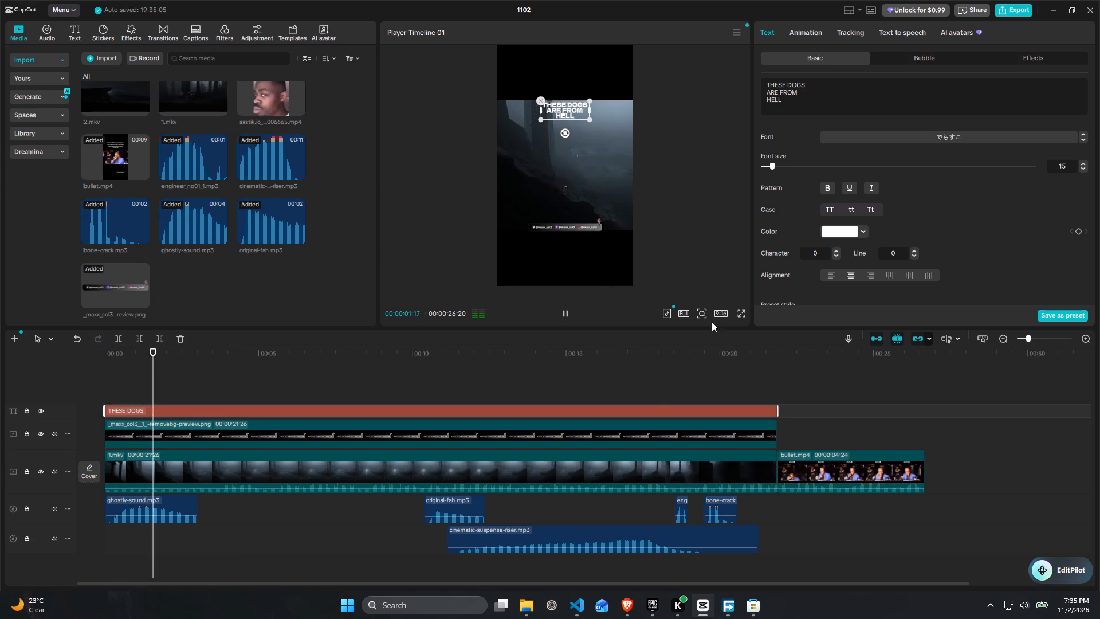
click(741, 314)
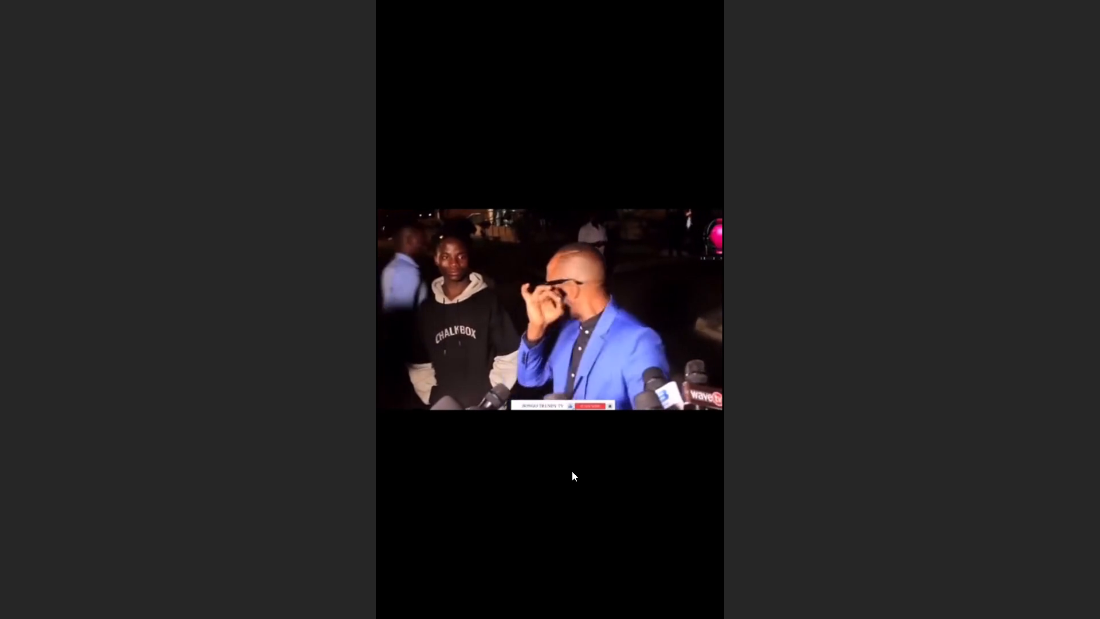
key(Escape)
key(space)
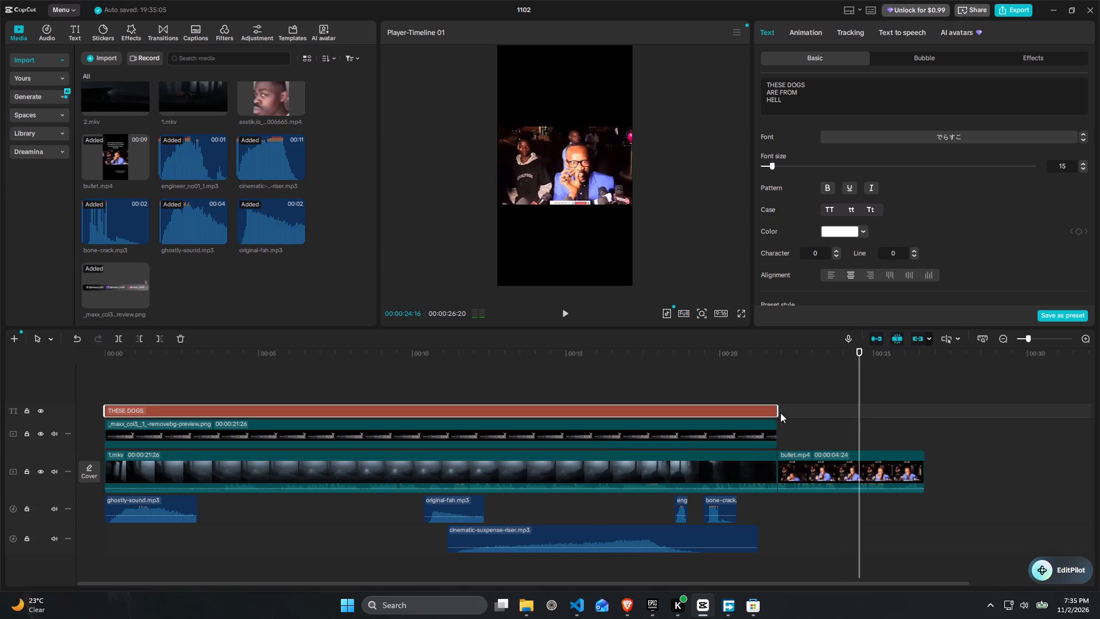
click(777, 410)
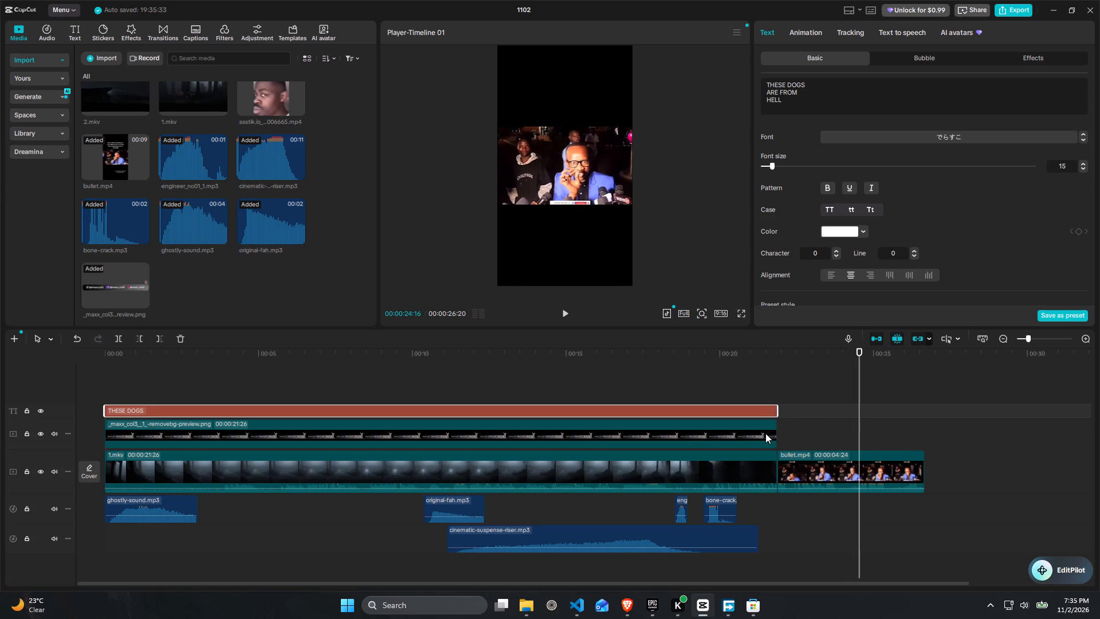
click(764, 429)
click(776, 431)
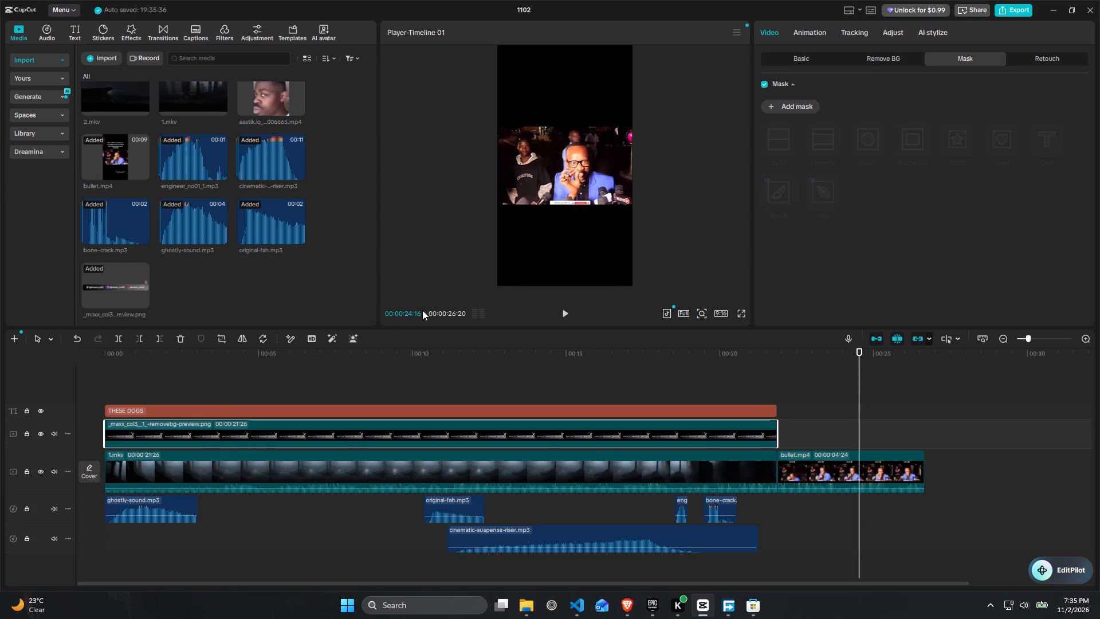
Preview the opening seconds and nudge the social-handles banner slightly upward within the footage.
drag(169, 351, 93, 365)
key(space)
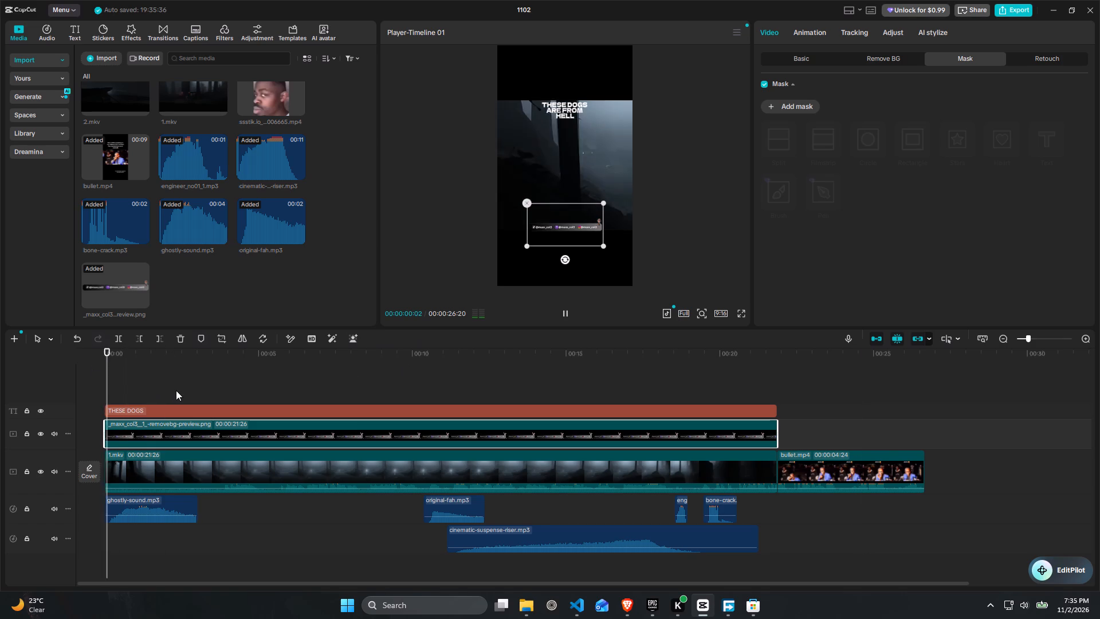
key(space)
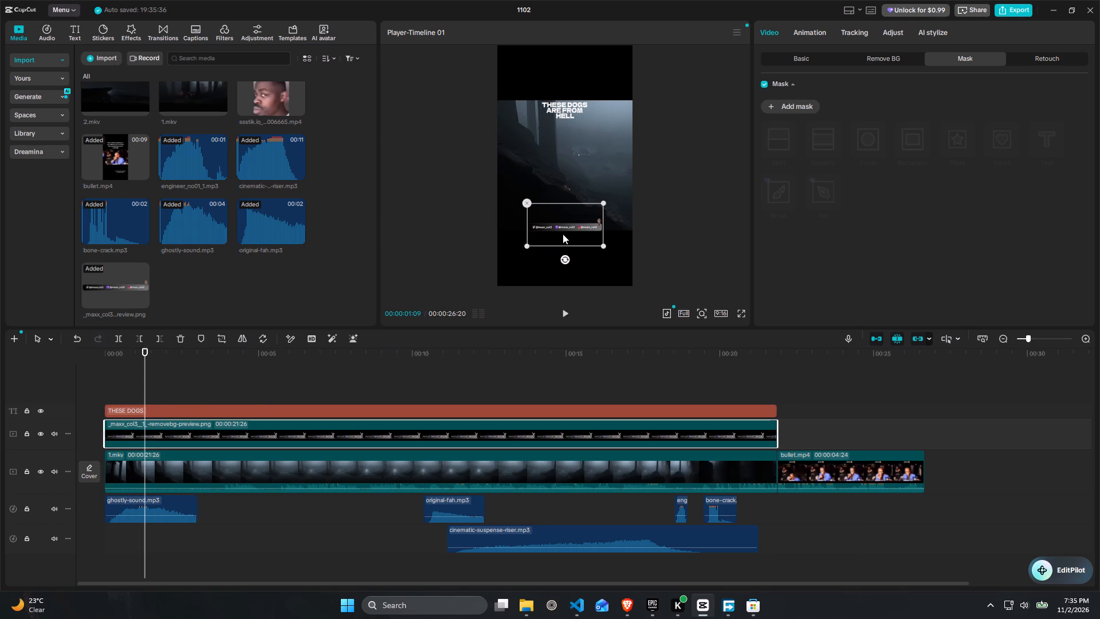
click(564, 226)
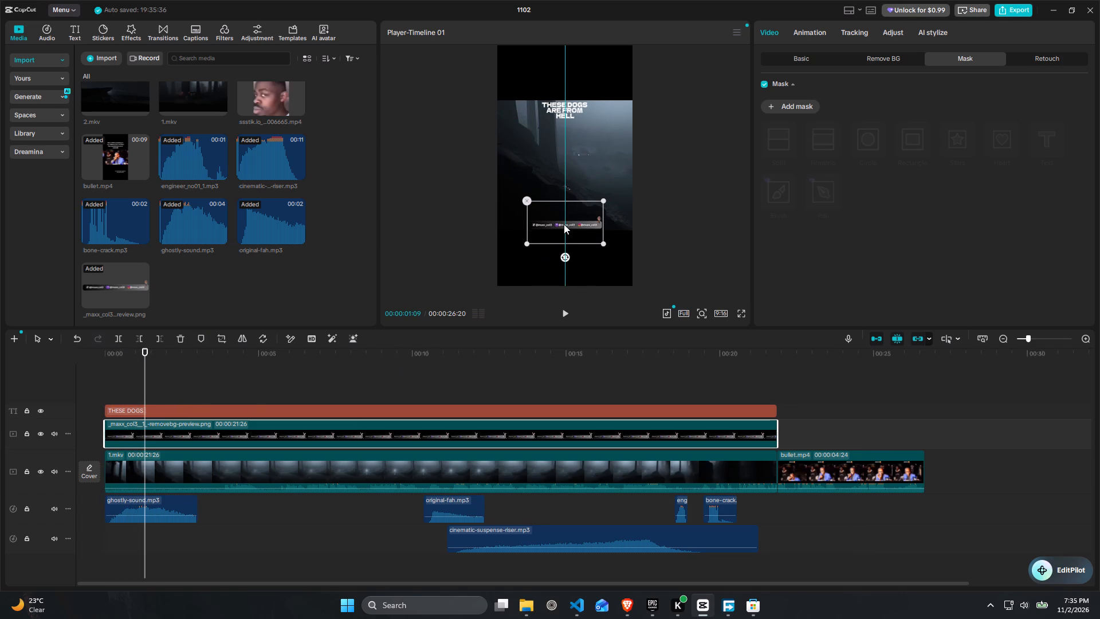
Review the text and banner placement by replaying the opening and viewing the frame full screen.
click(655, 391)
drag(317, 344, 203, 354)
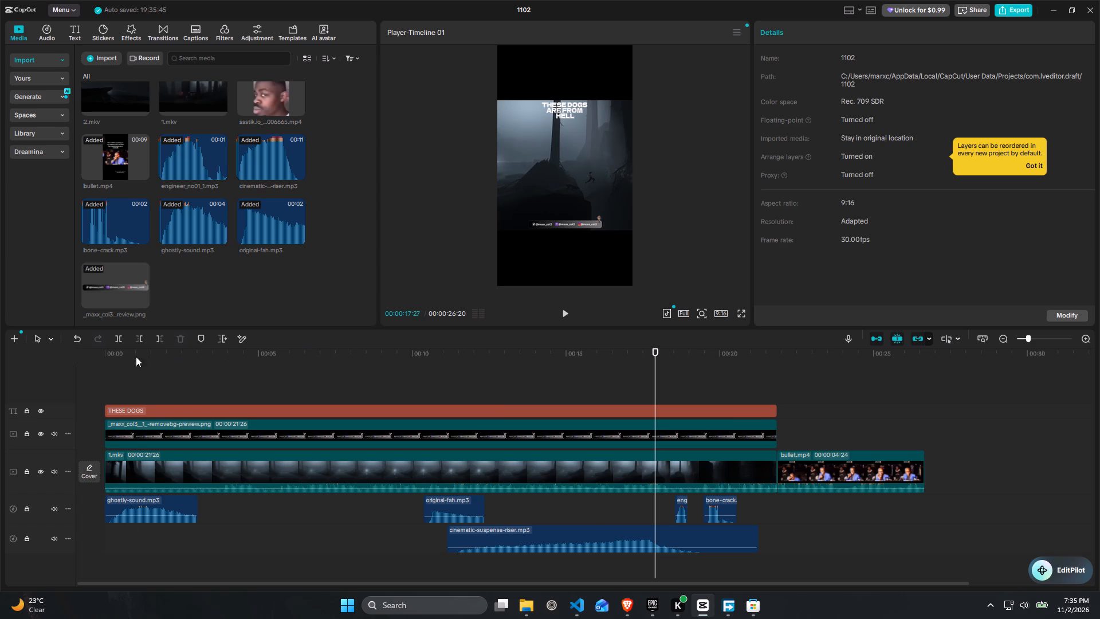
drag(135, 357, 84, 367)
key(space)
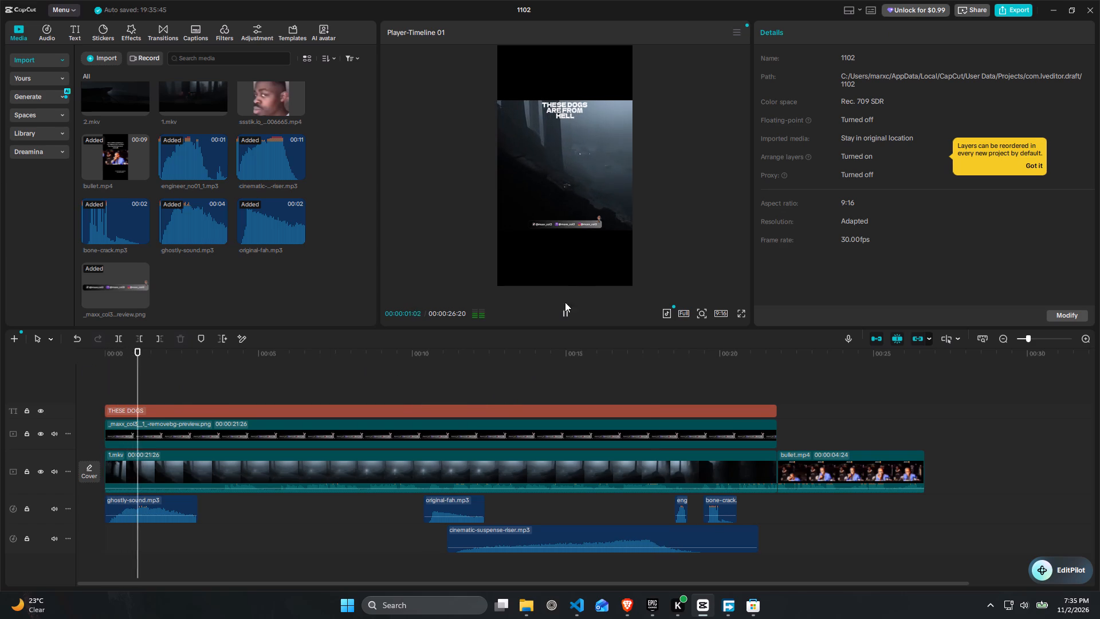
key(space)
click(563, 111)
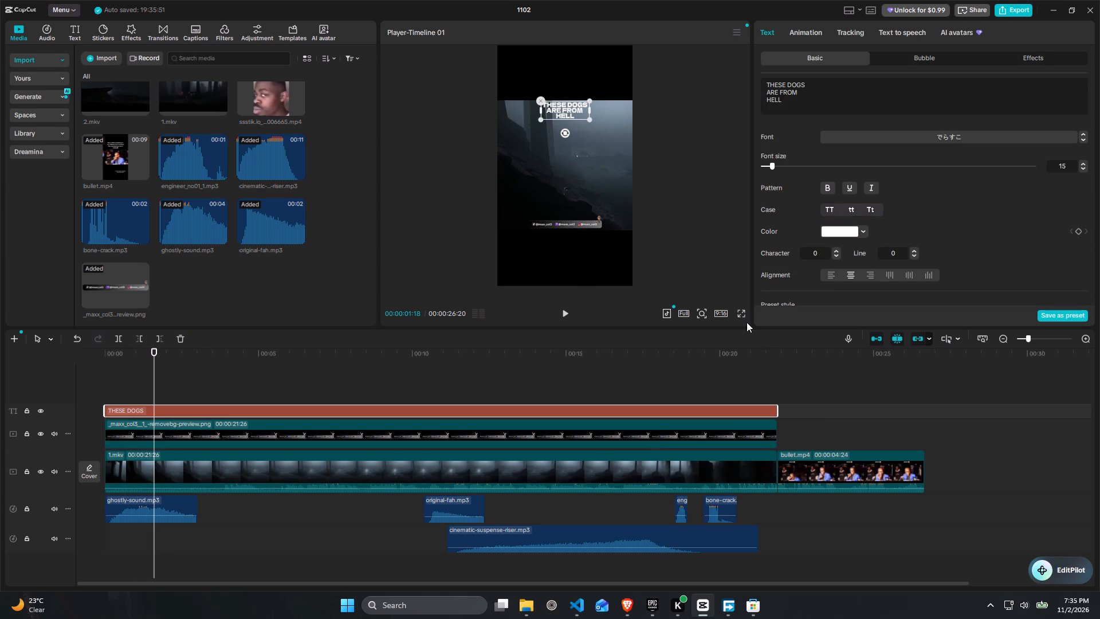
click(741, 313)
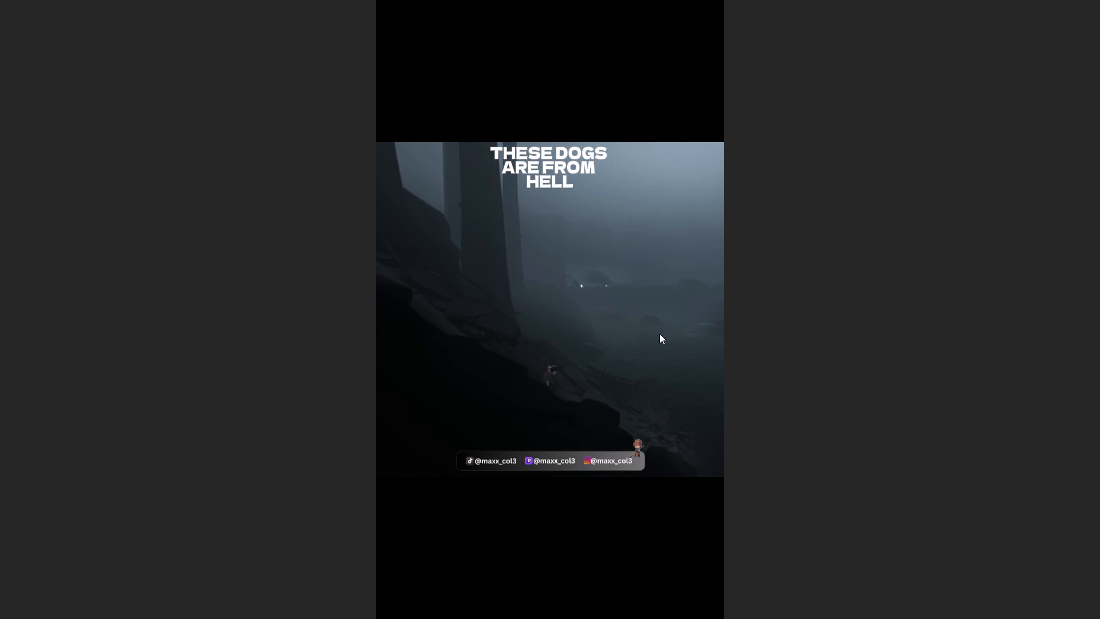
key(Escape)
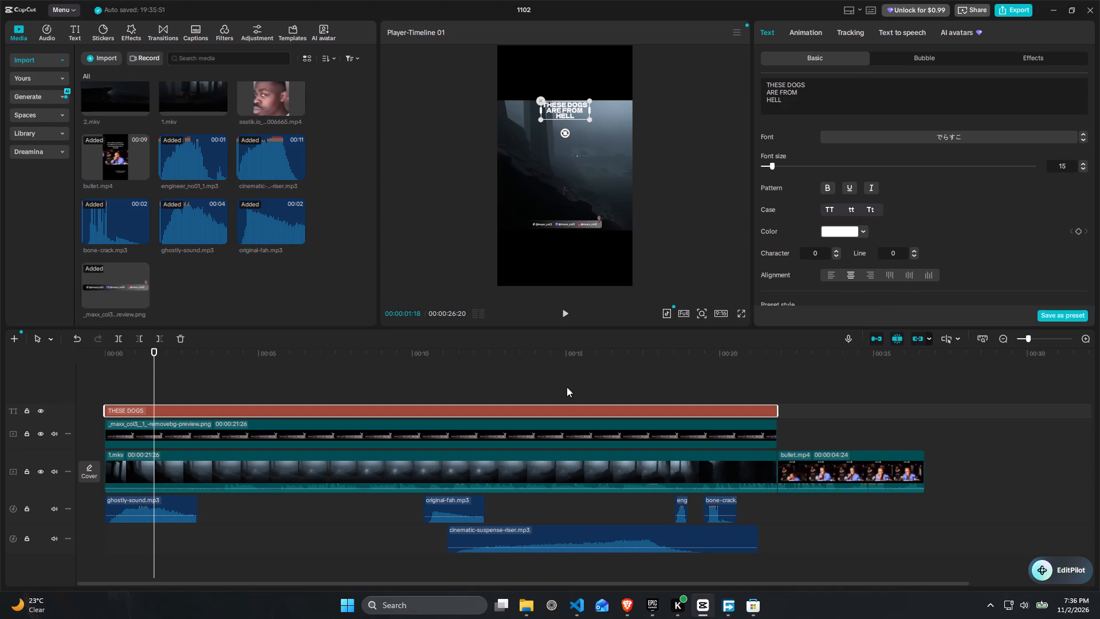
click(552, 382)
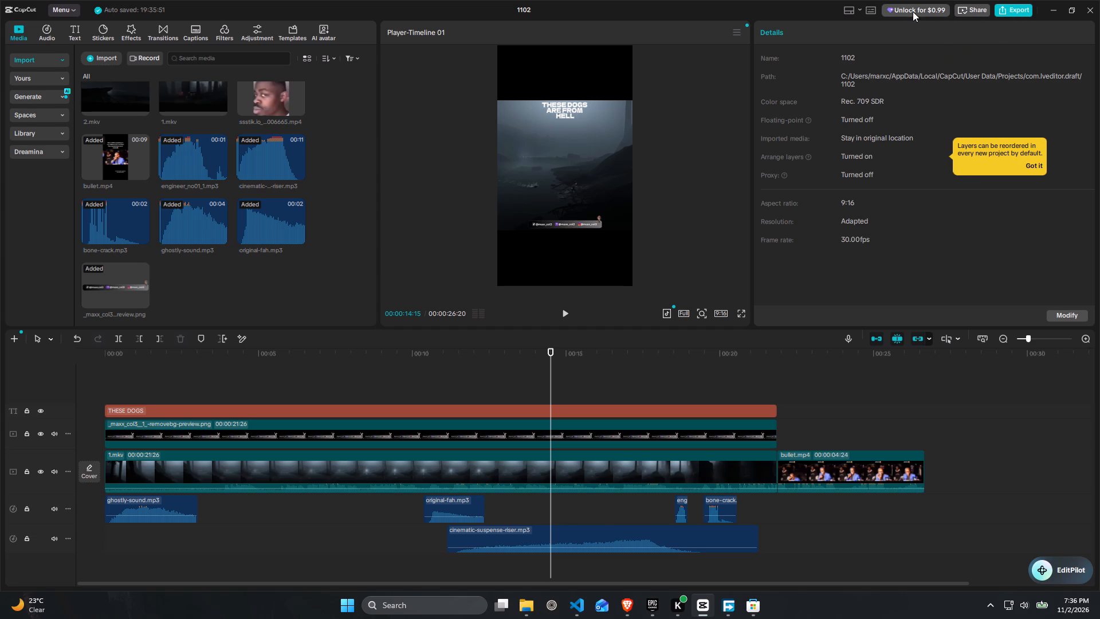
Open the export settings and name the exported video helldogs.
click(1008, 7)
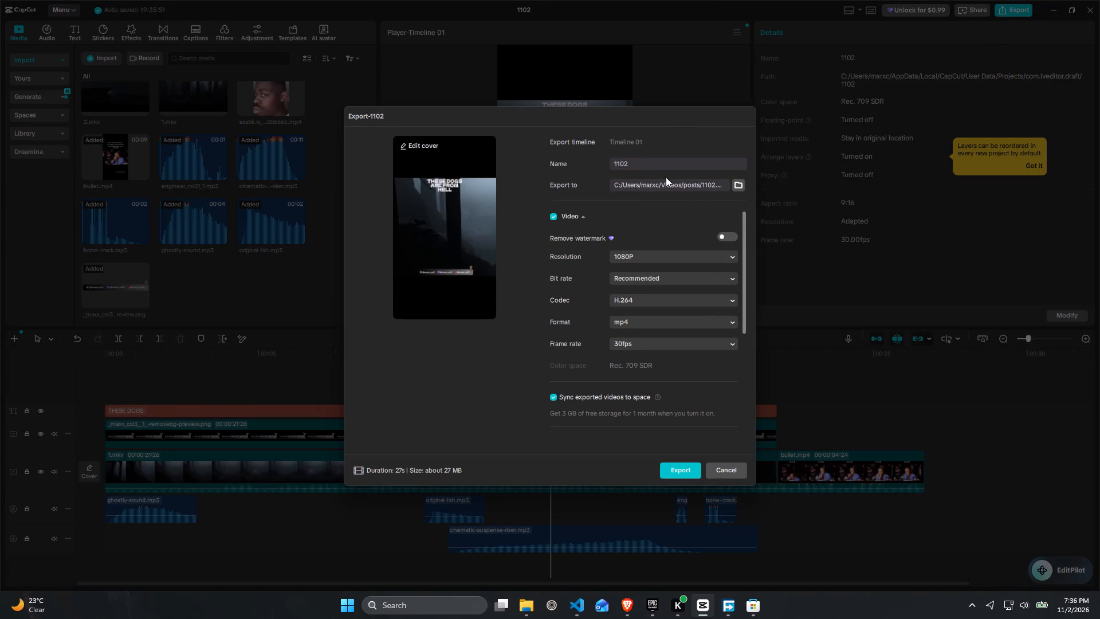
drag(643, 164, 579, 162)
text(helldogs)
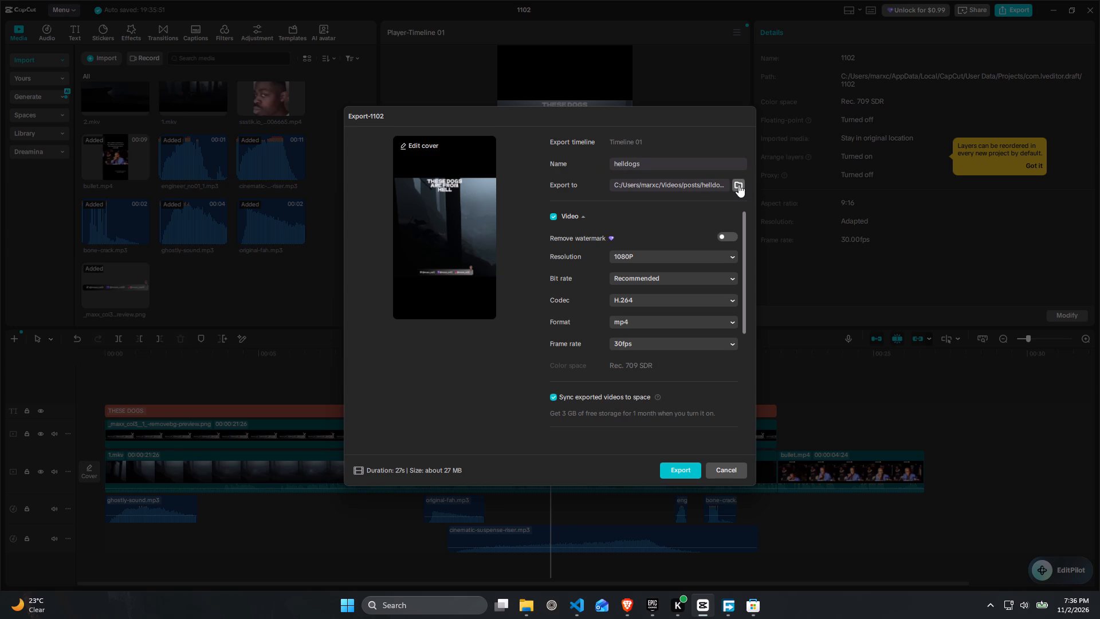
Set the export destination to the posts folder in Videos and export the helldogs video, closing the sharing options.
click(738, 185)
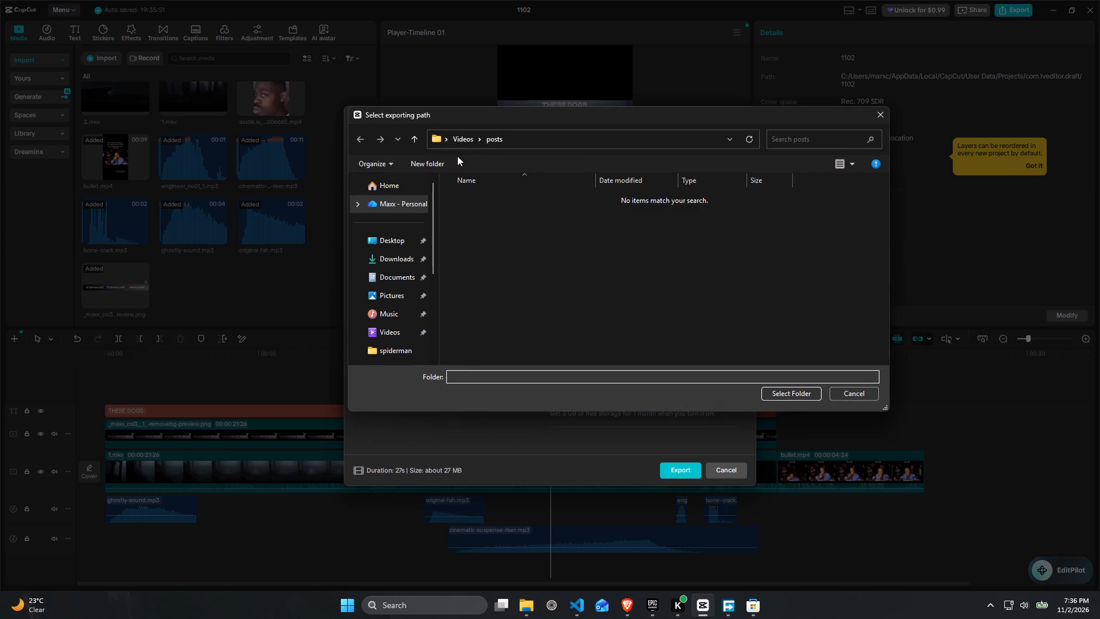
click(458, 142)
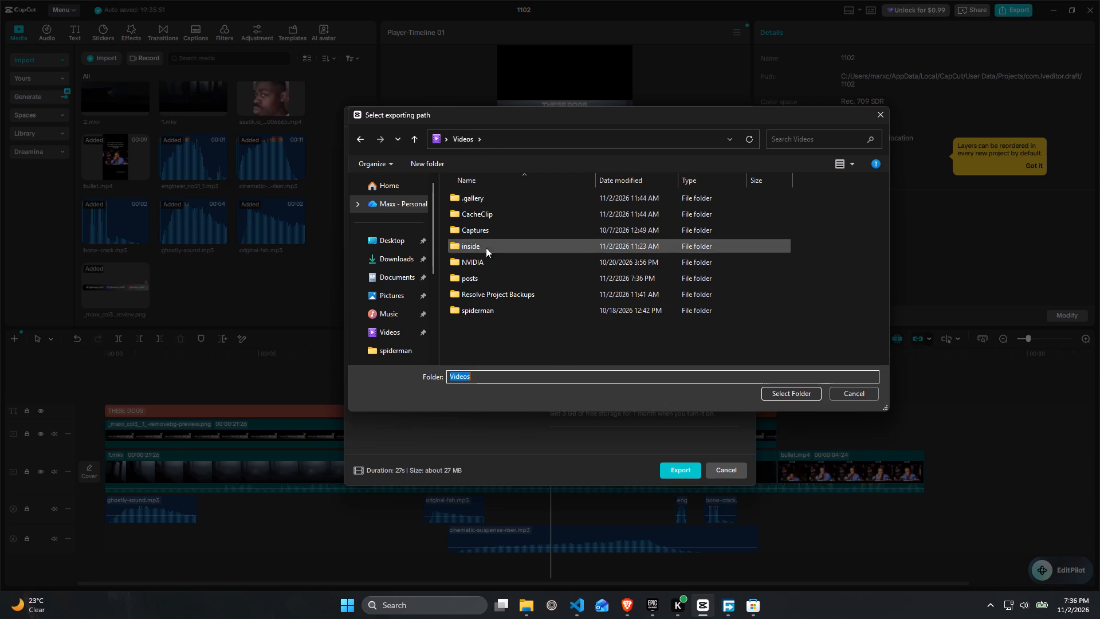
double_click(481, 278)
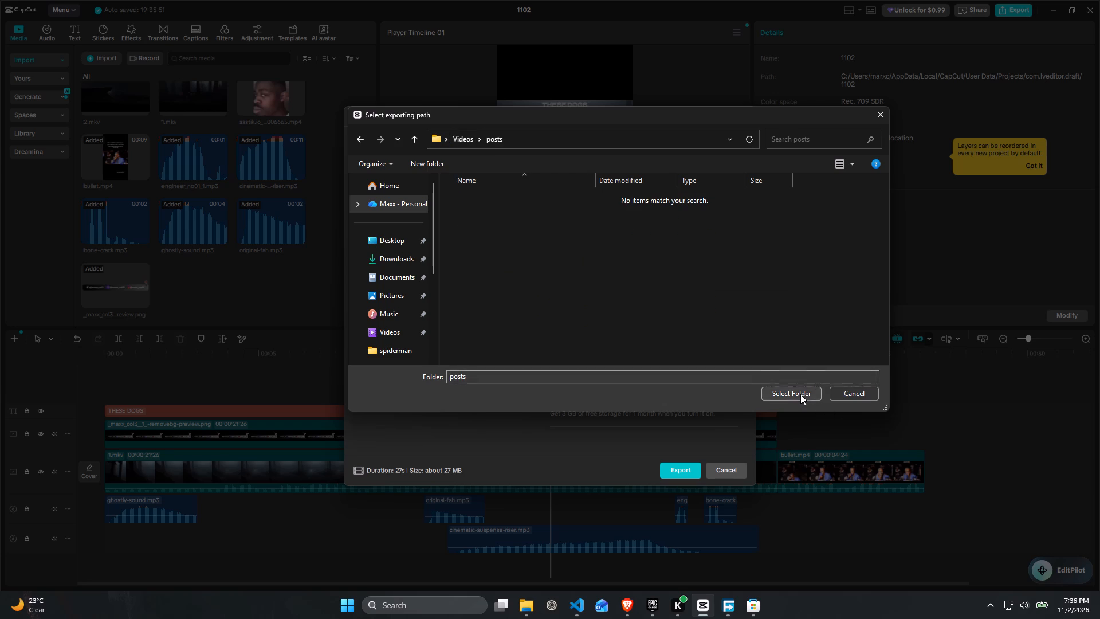
click(800, 394)
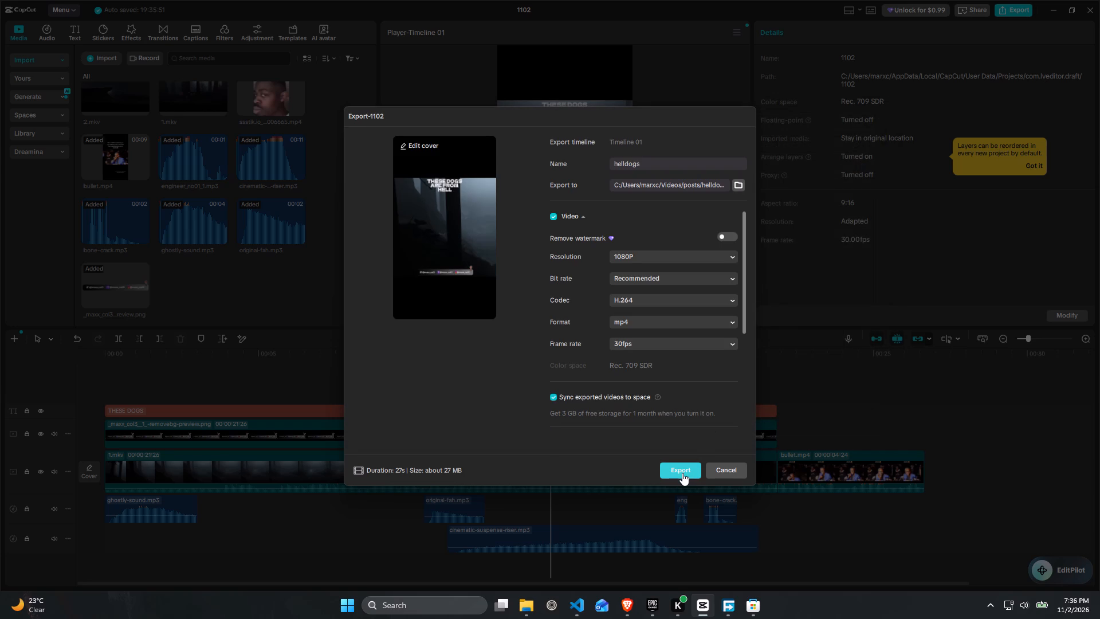
click(682, 473)
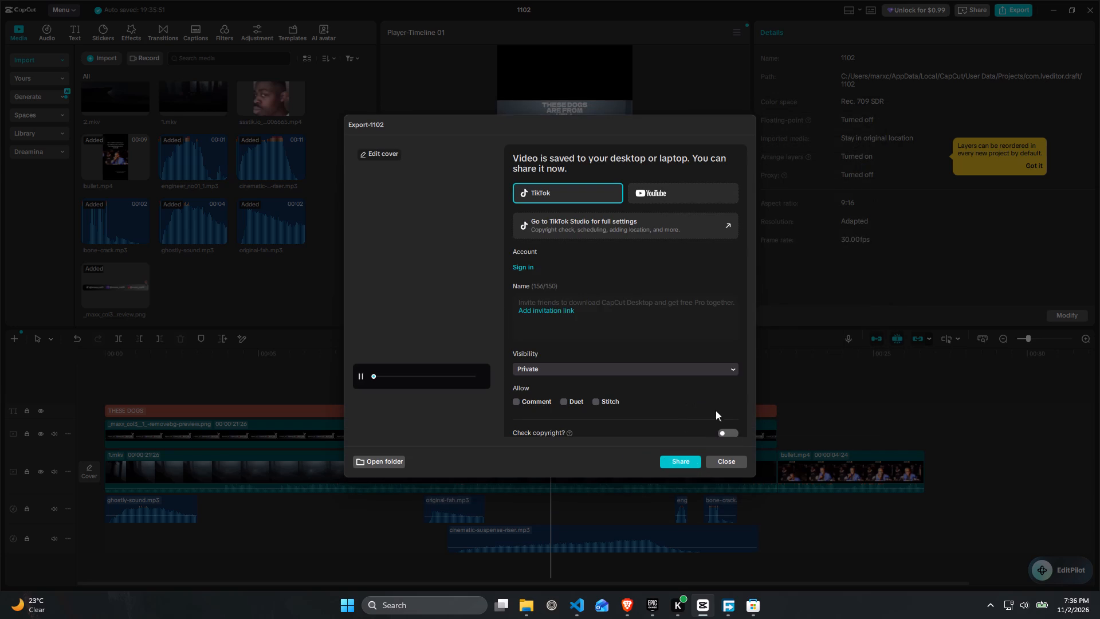
click(728, 463)
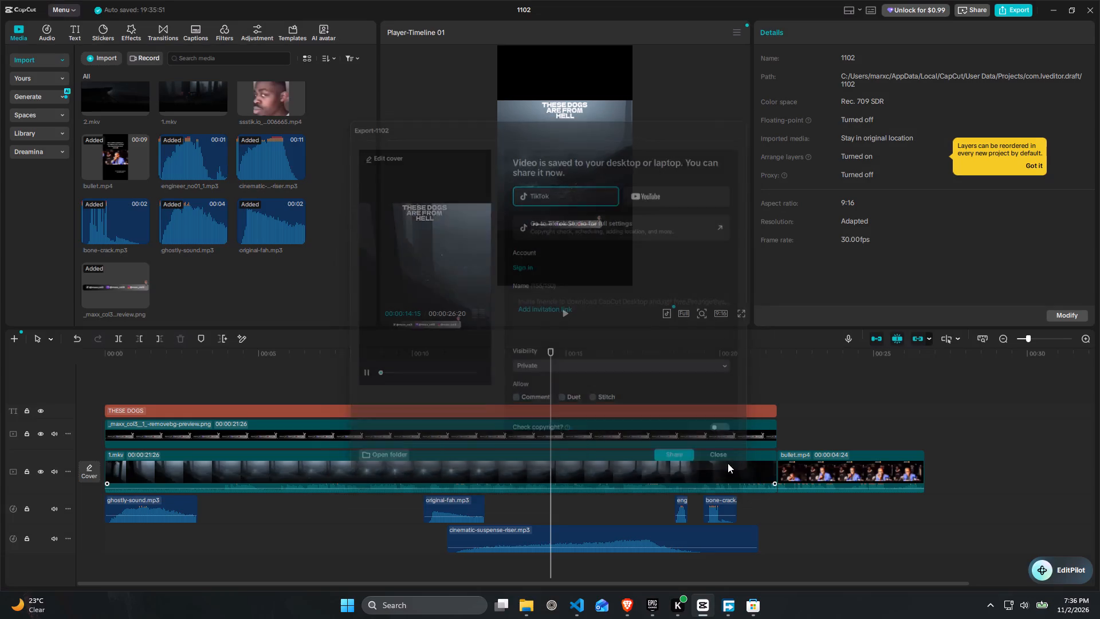
Create a new CapCut project from the current one.
click(68, 14)
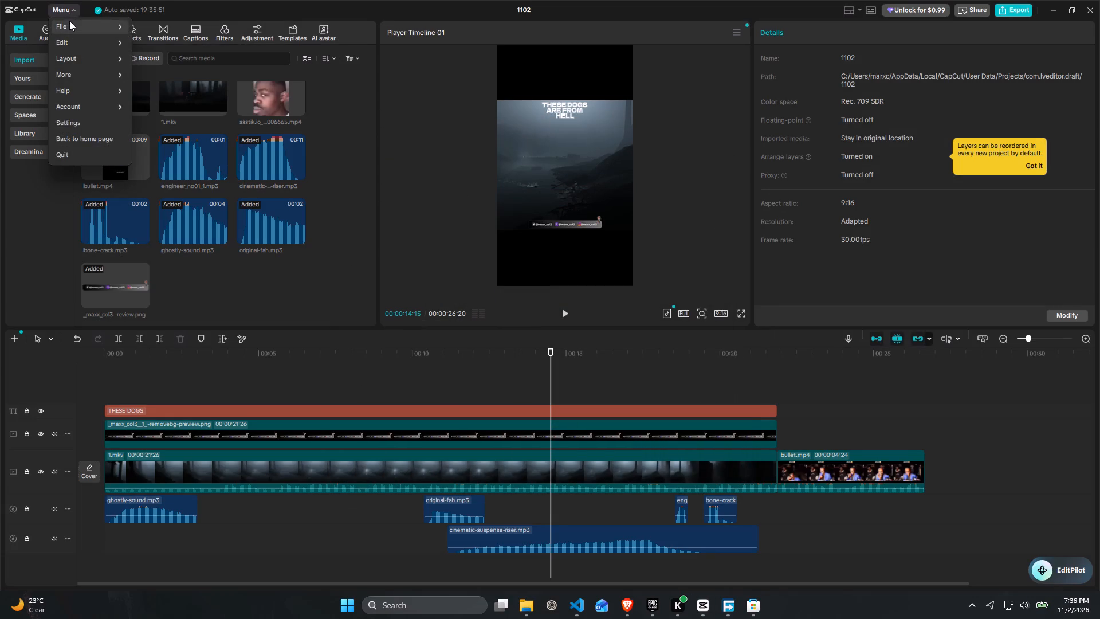
click(154, 25)
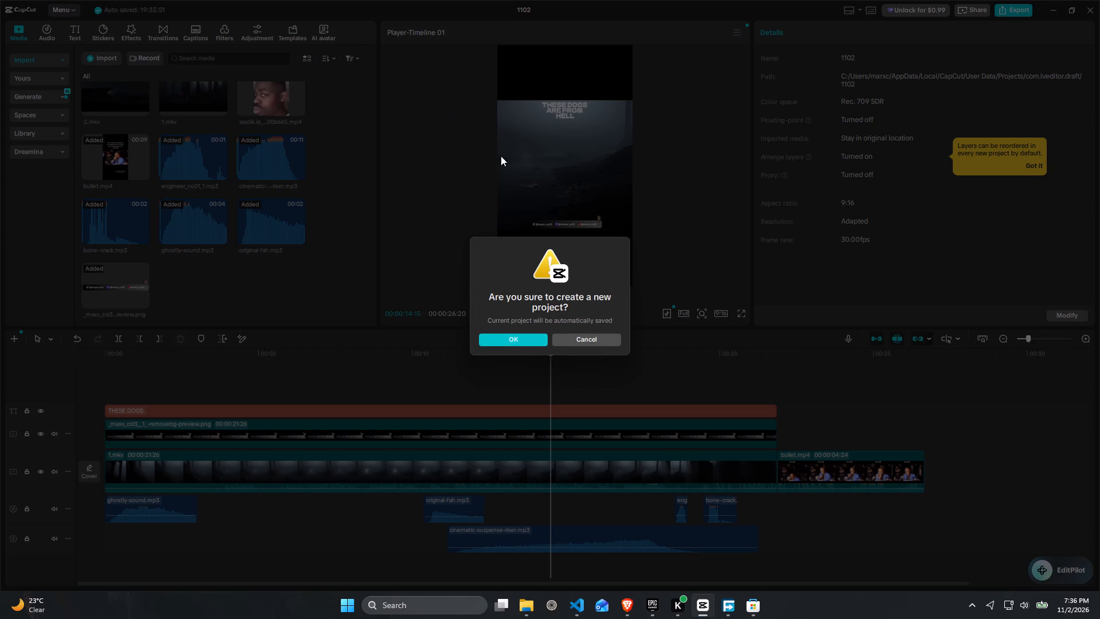
click(507, 338)
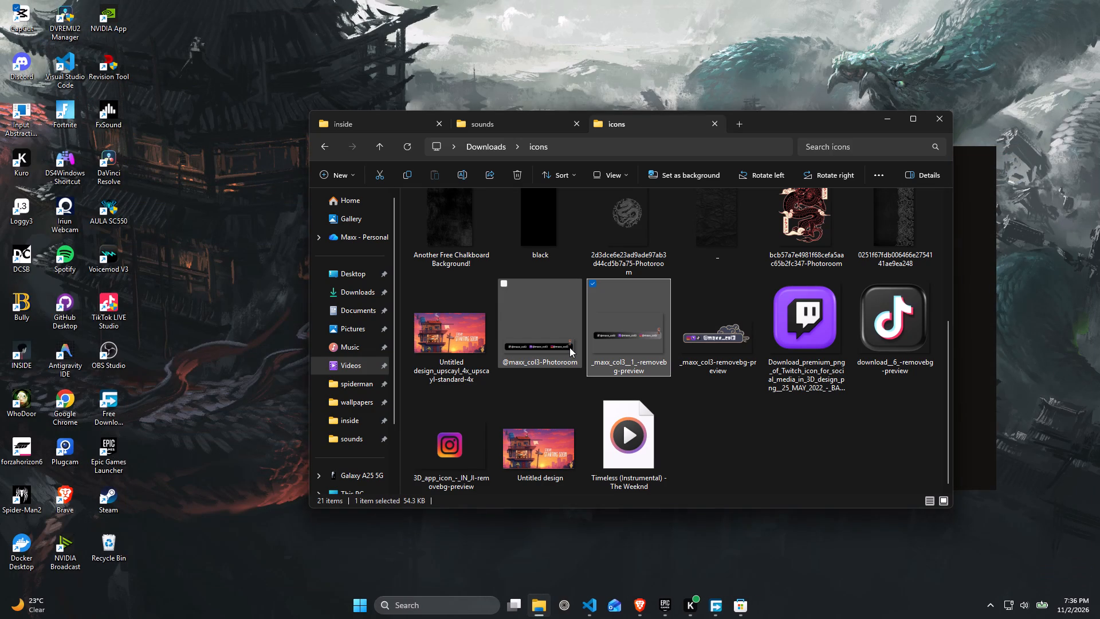
right_drag(227, 0, 281, 2)
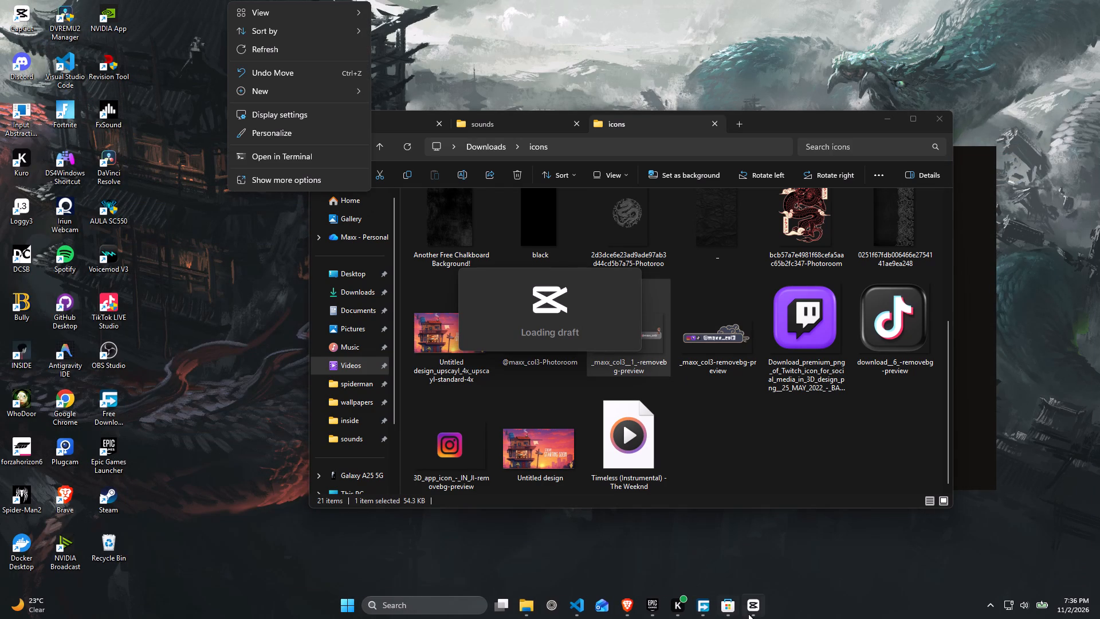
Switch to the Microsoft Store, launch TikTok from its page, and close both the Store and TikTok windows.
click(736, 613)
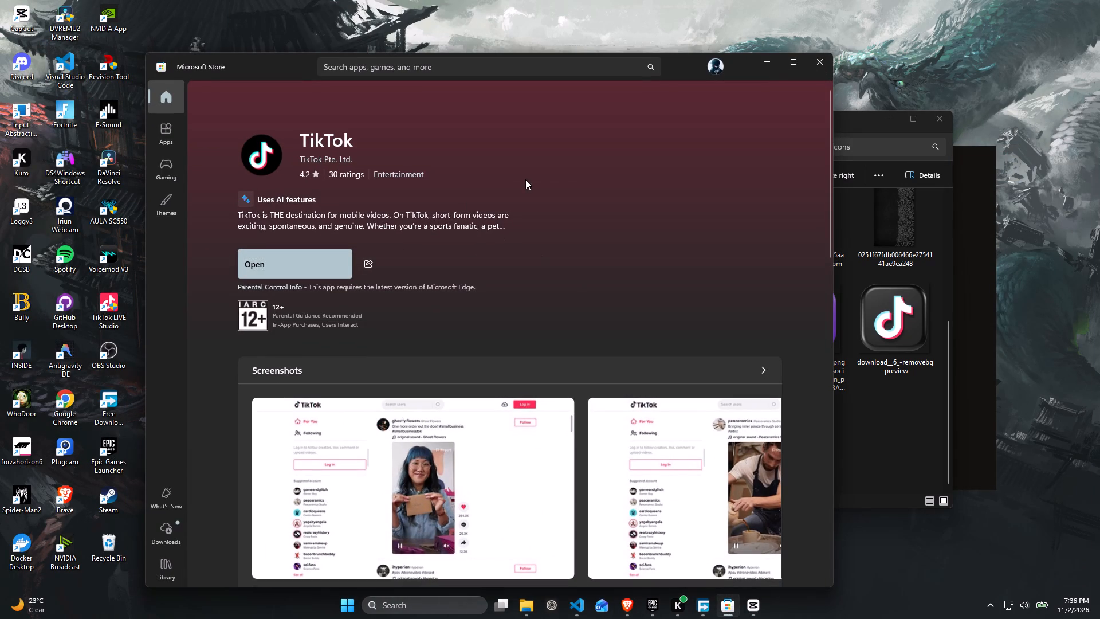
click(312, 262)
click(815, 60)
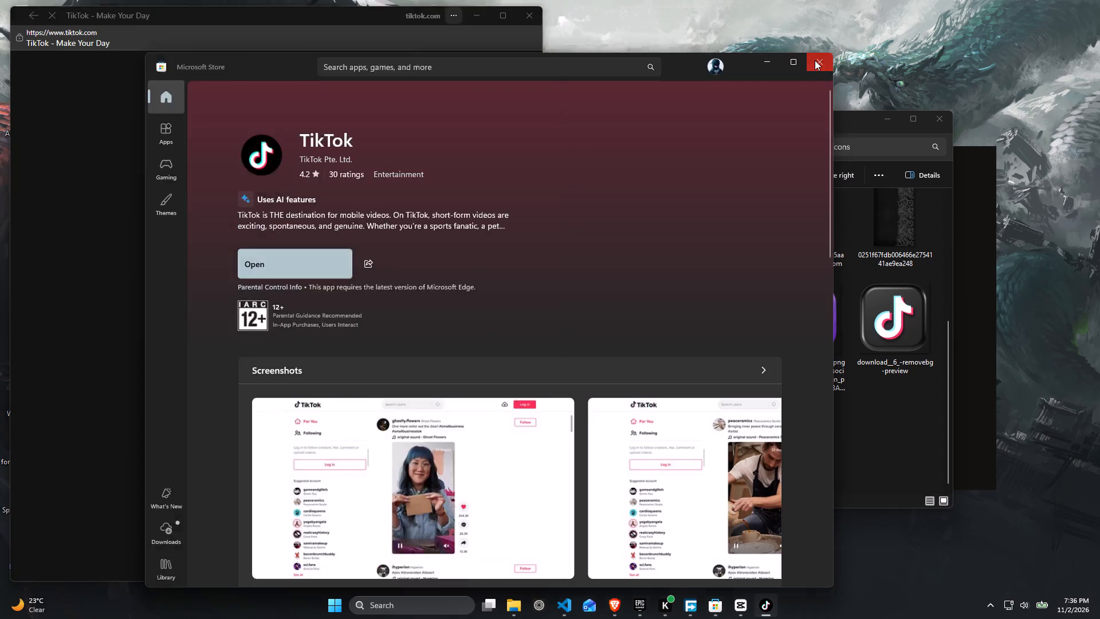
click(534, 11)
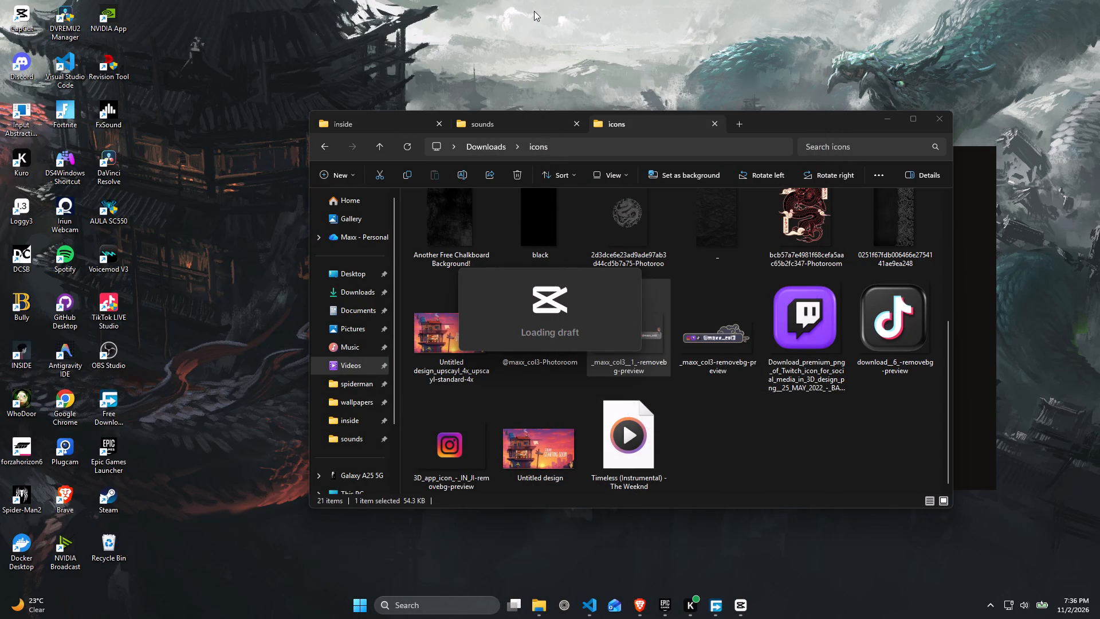